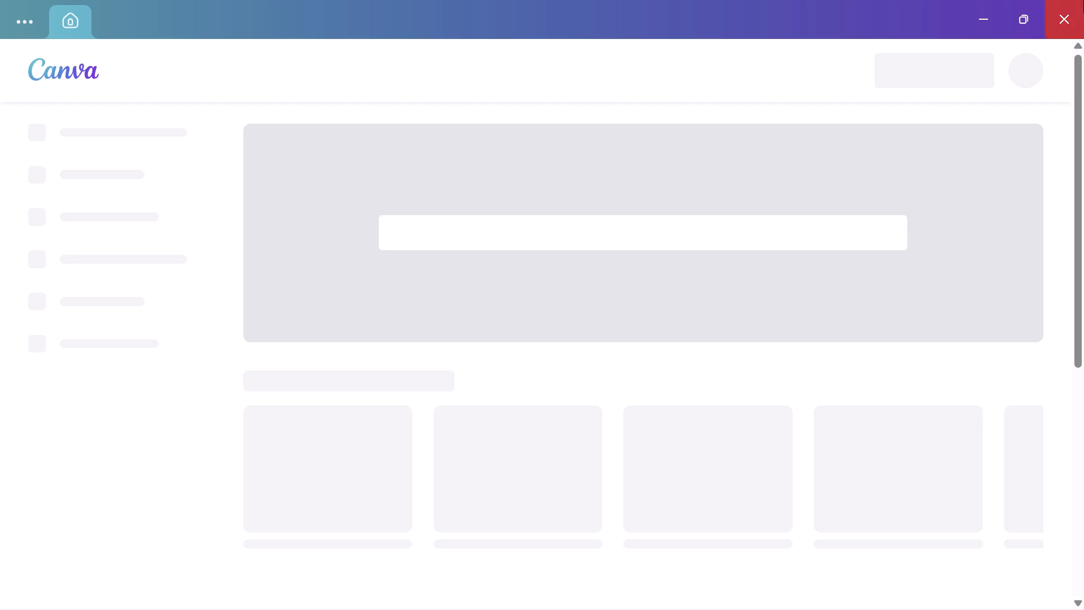
pyautogui.click(977, 11)
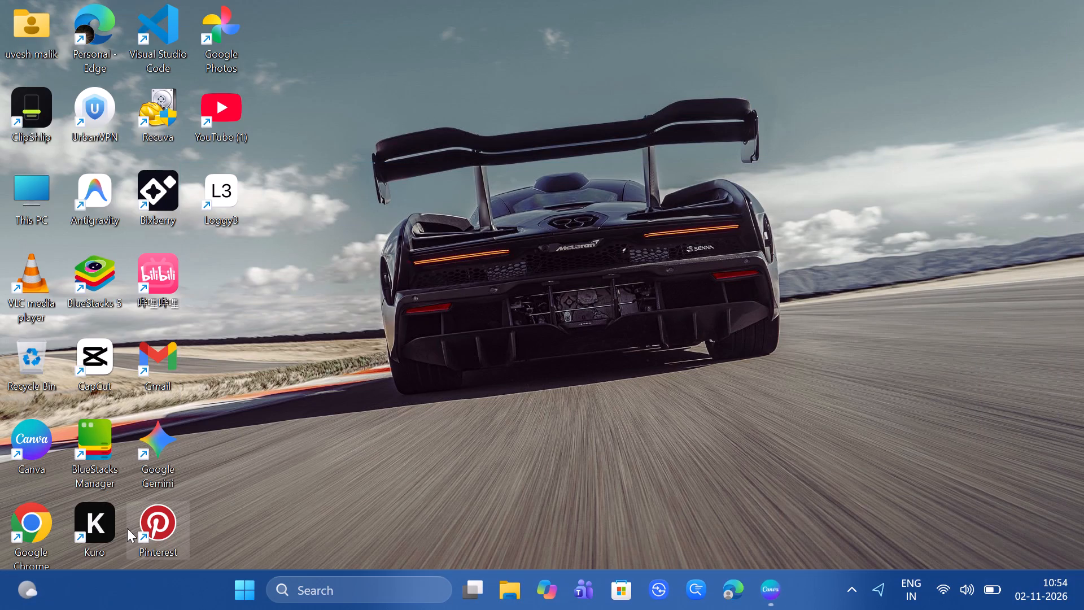
# Launch the Kuro app from the desktop.
pyautogui.doubleClick(91, 521)
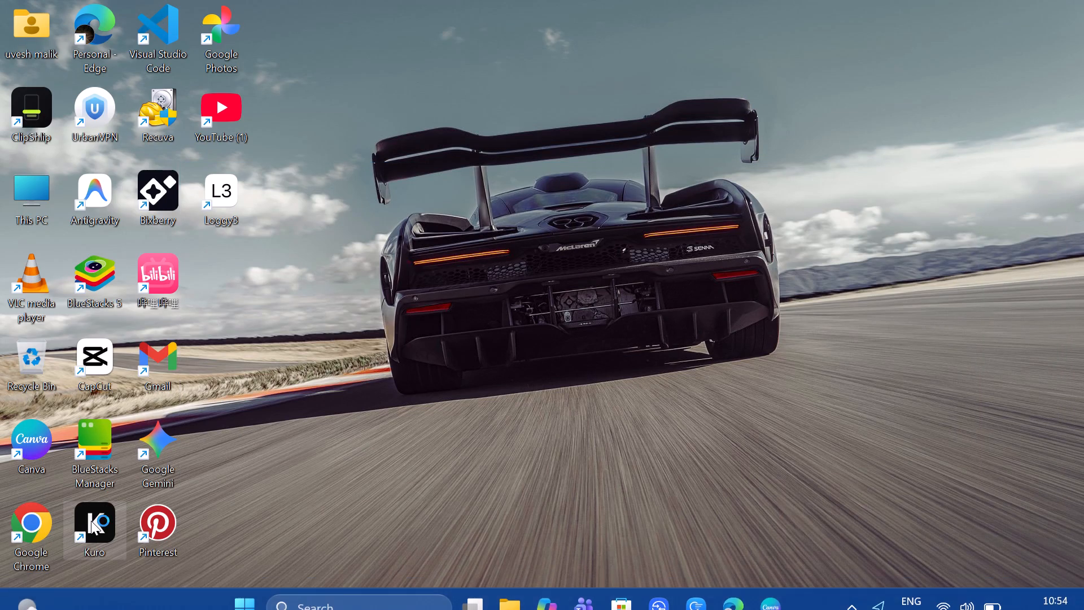
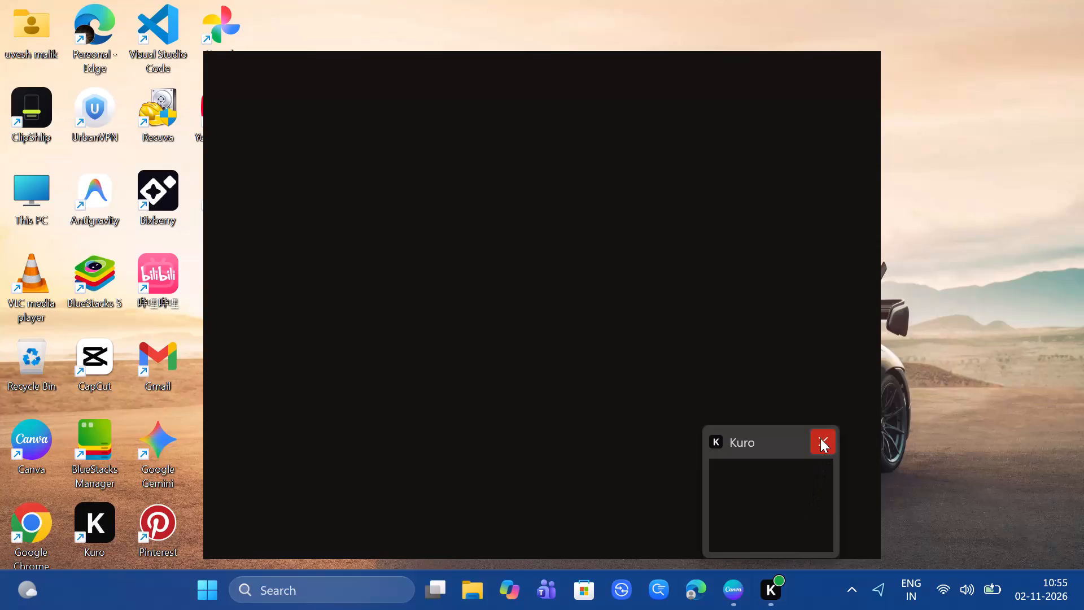
# Close the blank Kuro window.
pyautogui.click(821, 438)
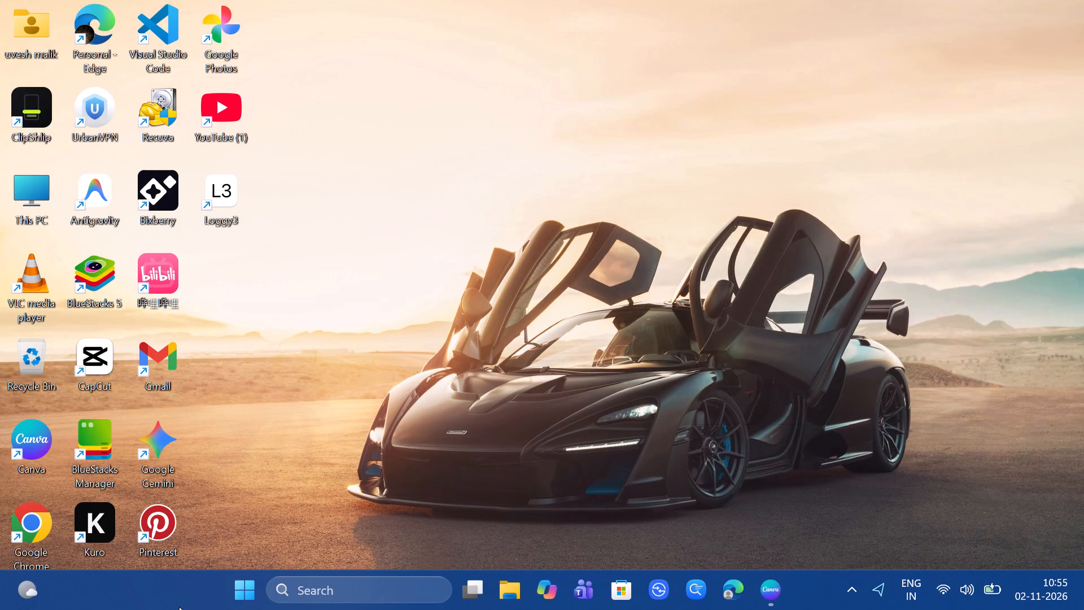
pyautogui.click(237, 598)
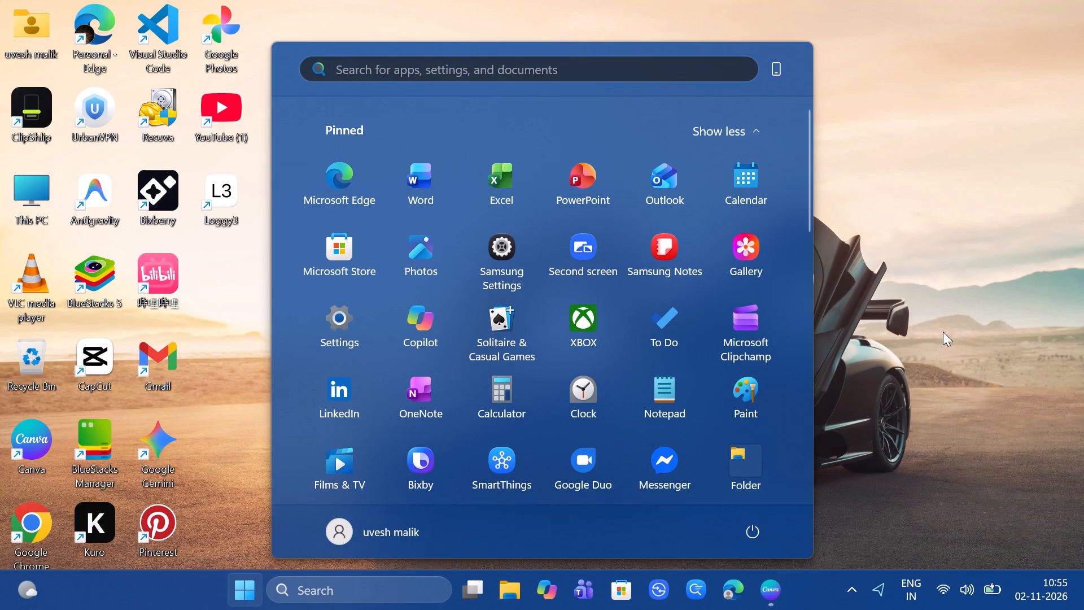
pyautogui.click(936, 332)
# Refresh the desktop three times.
pyautogui.rightClick(840, 301)
pyautogui.rightClick(840, 301)
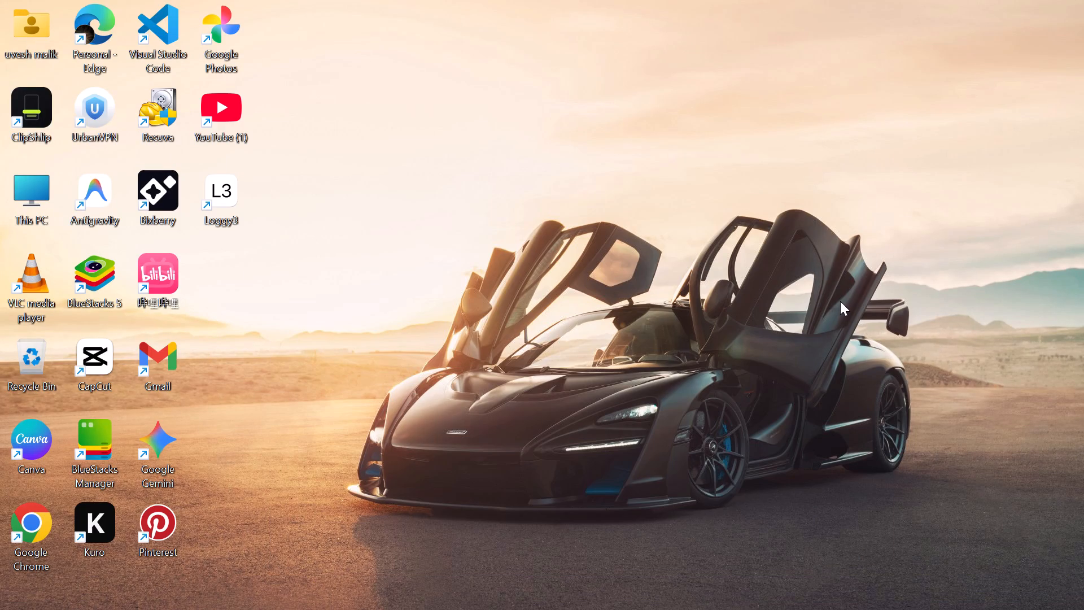
pyautogui.click(862, 309)
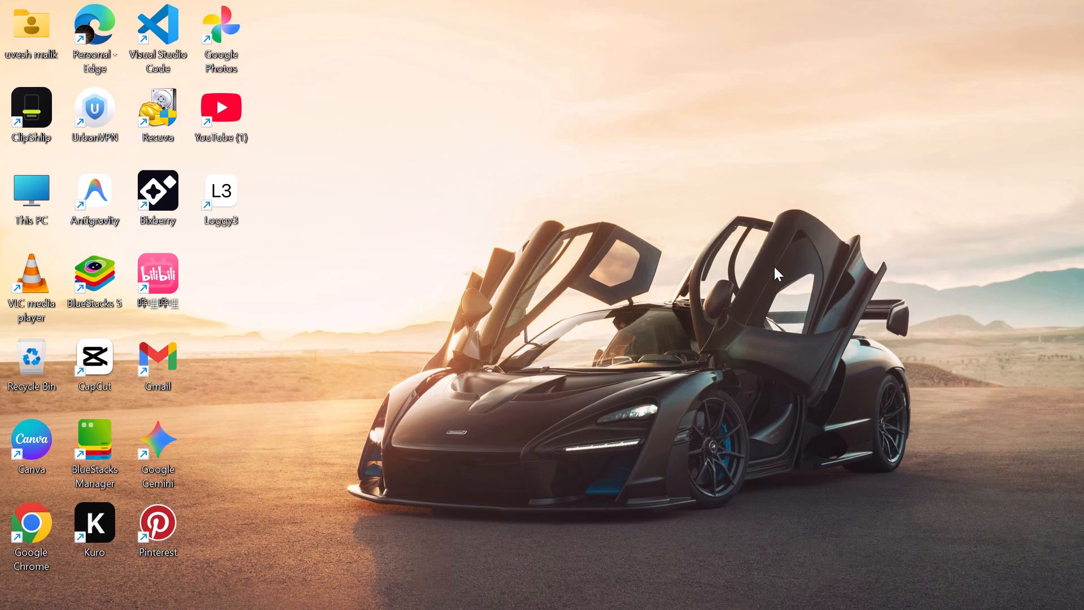
pyautogui.rightClick(772, 265)
pyautogui.rightClick(772, 265)
pyautogui.click(831, 312)
pyautogui.rightClick(767, 258)
pyautogui.rightClick(767, 258)
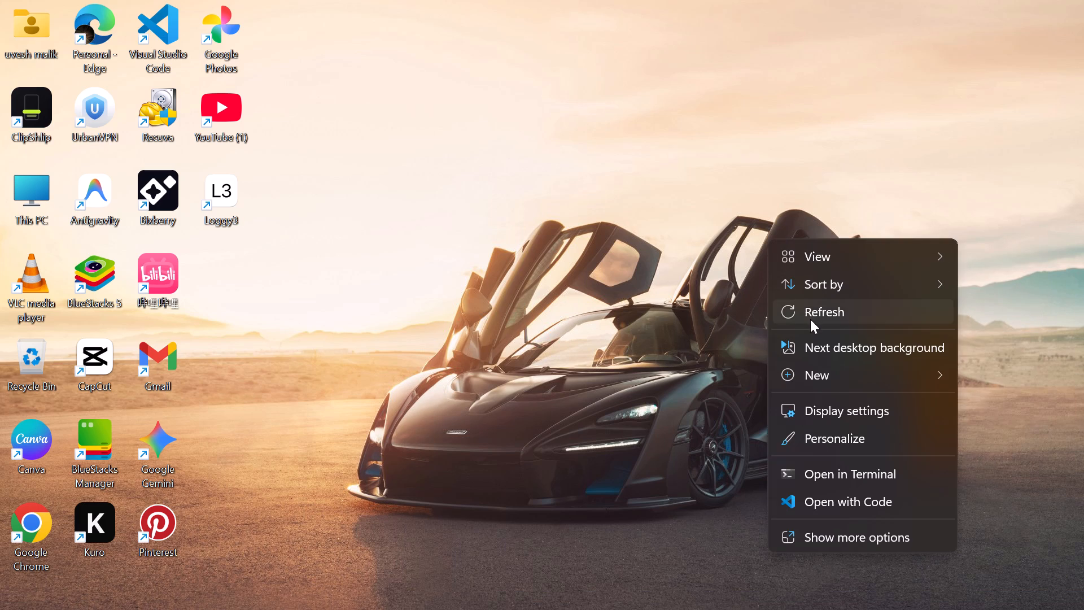
pyautogui.click(810, 319)
# Launch the Kuro app again from its desktop shortcut.
pyautogui.tripleClick(94, 542)
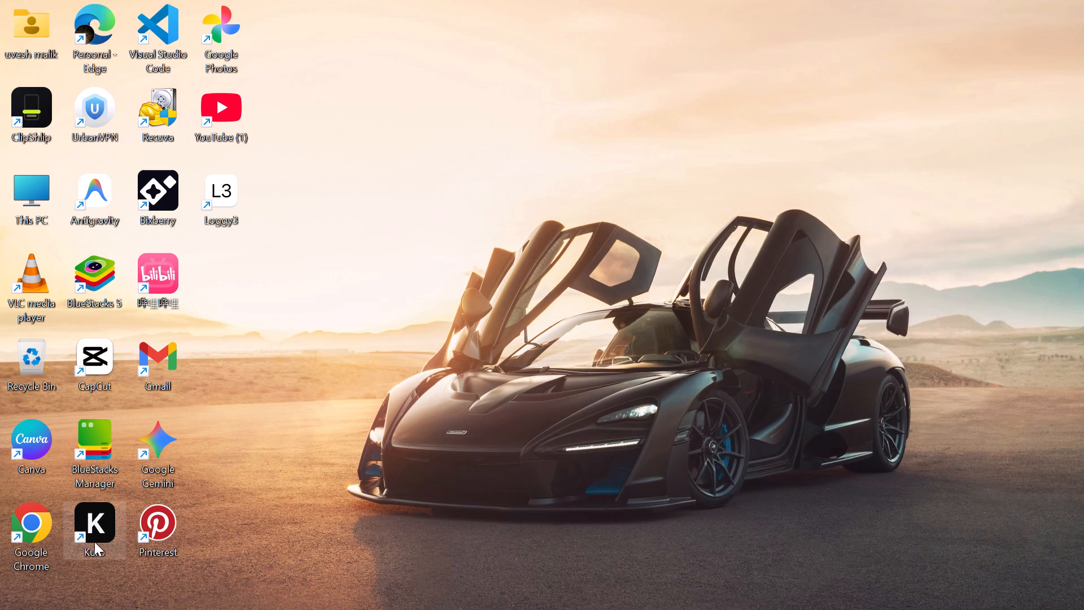
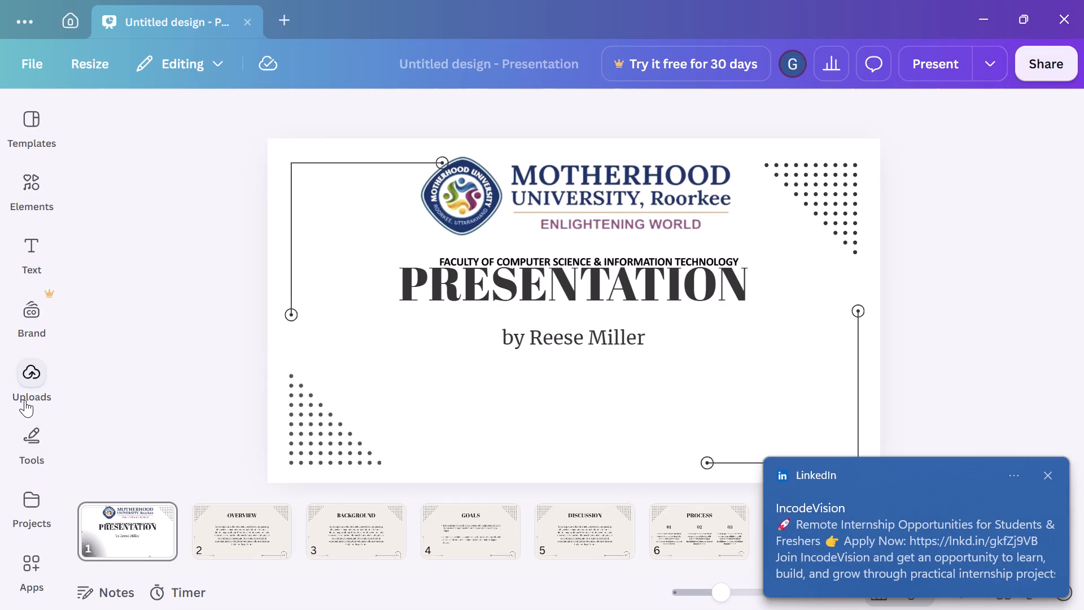
# Apply the title page of the existing SkillGen AI project design to page 1 of the untitled presentation.
pyautogui.click(25, 516)
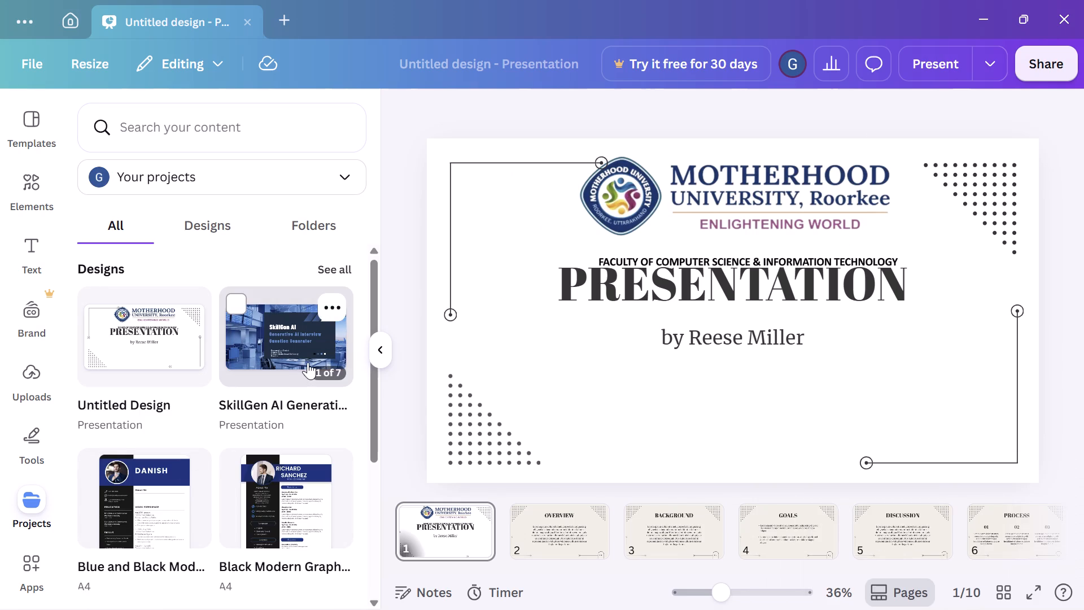
pyautogui.click(298, 355)
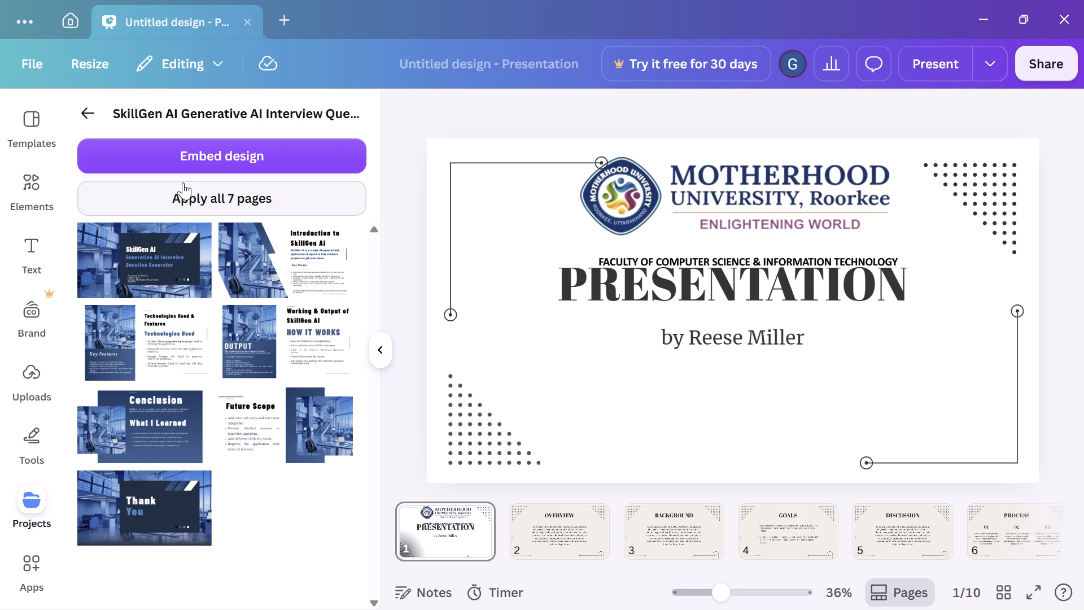
pyautogui.scroll(-1, 183, 315)
pyautogui.scroll(3, 183, 315)
pyautogui.click(163, 343)
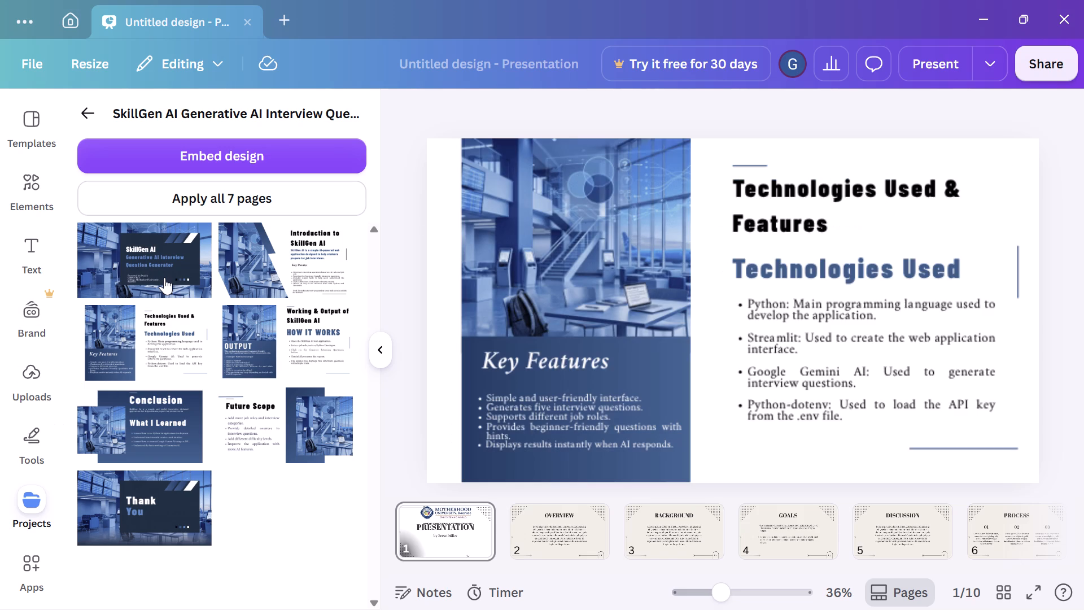
pyautogui.click(164, 277)
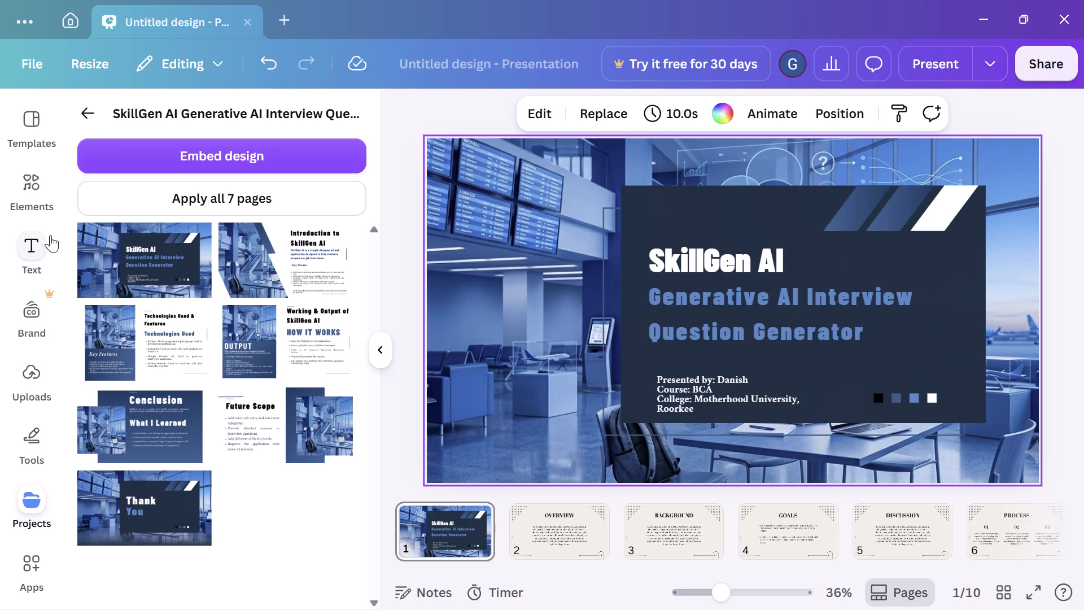
# Download all pages of the presentation as a PPTX file and save it as Untitled design in the Downloads folder.
pyautogui.click(33, 56)
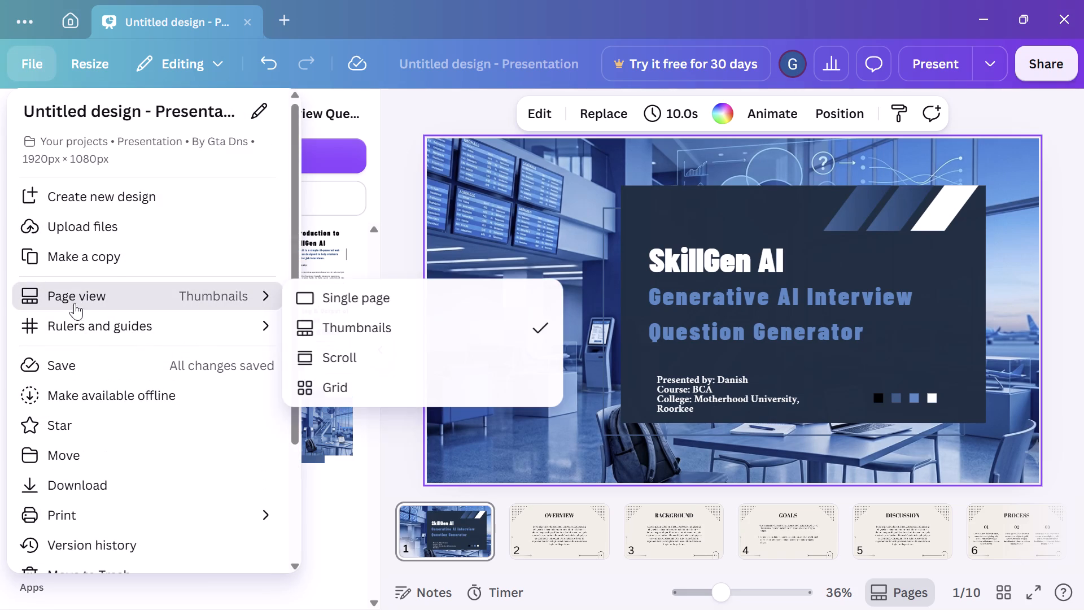
pyautogui.click(72, 482)
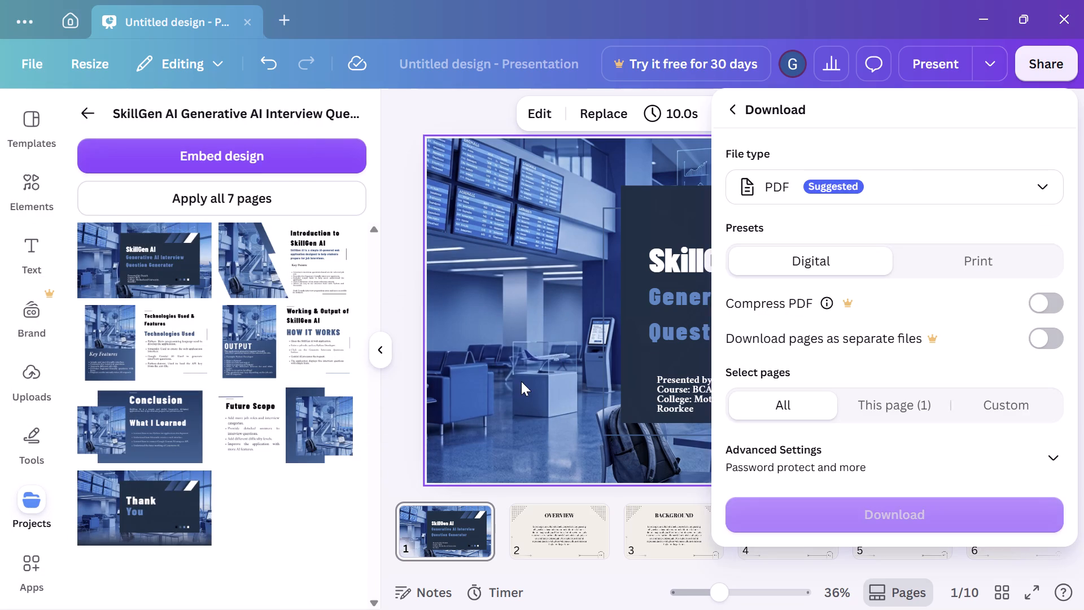
pyautogui.click(1031, 189)
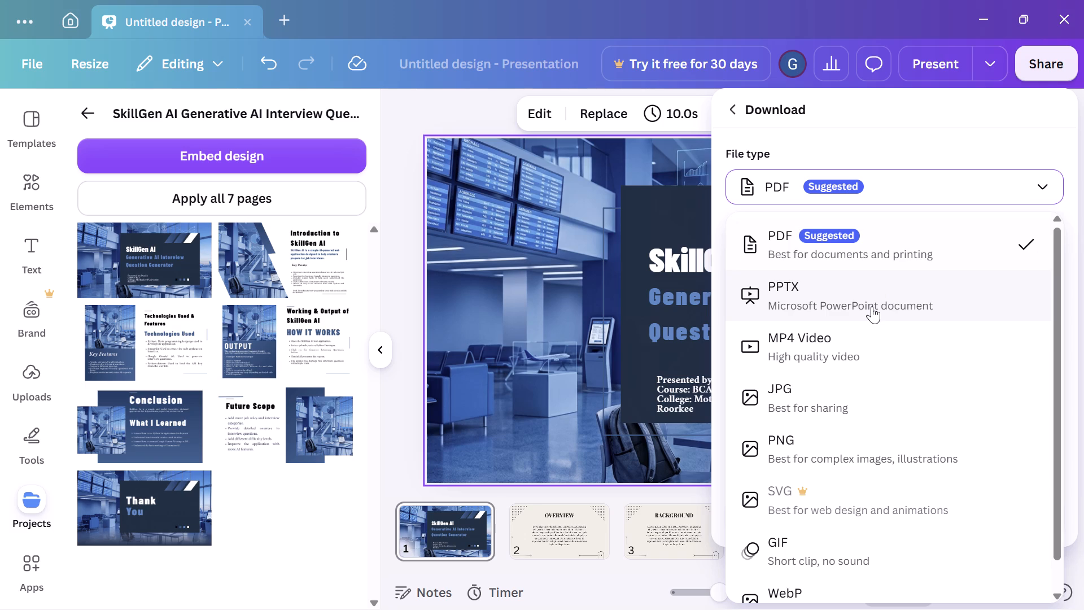
pyautogui.click(872, 306)
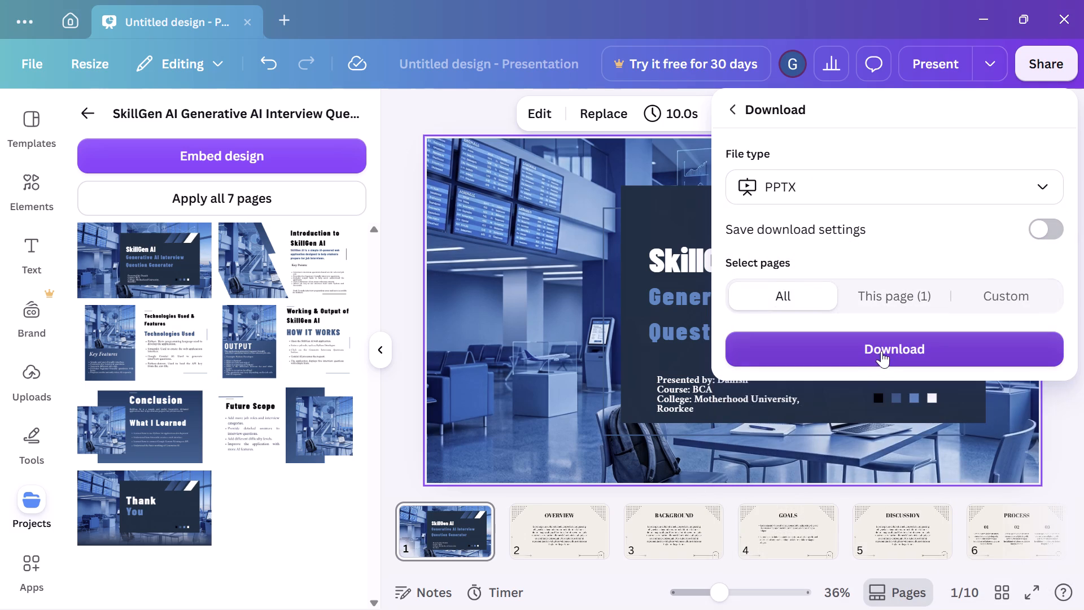
pyautogui.click(890, 180)
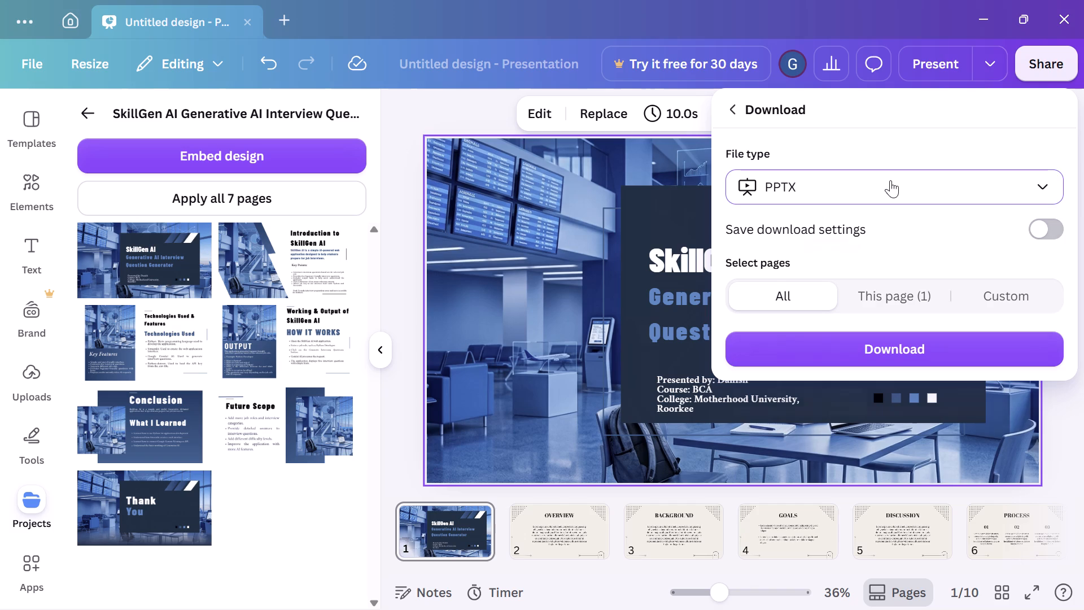
pyautogui.scroll(-2, 849, 410)
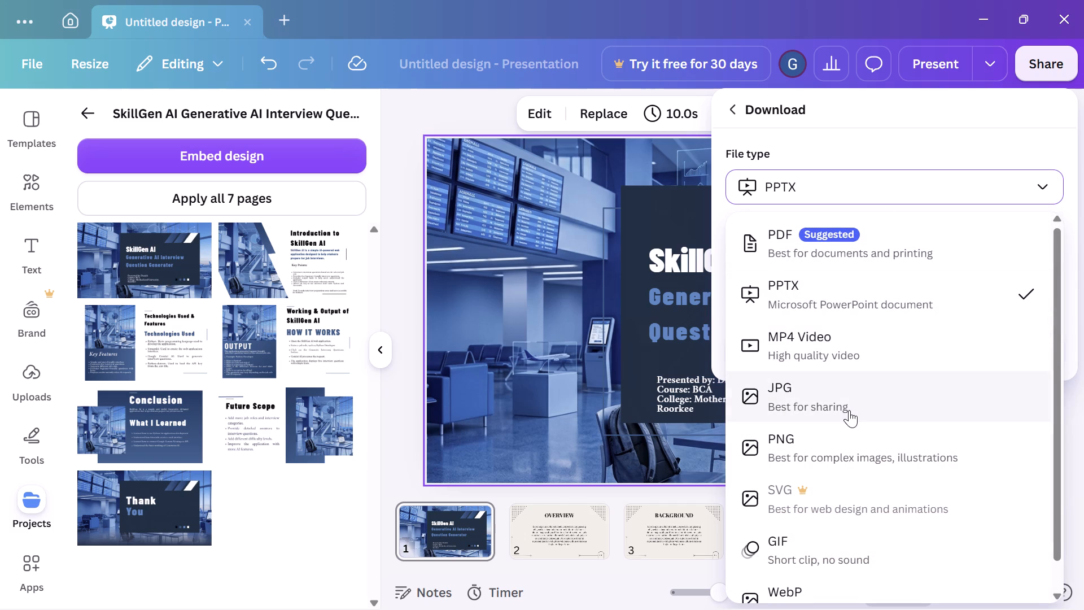
pyautogui.scroll(-1, 849, 410)
pyautogui.scroll(1, 849, 410)
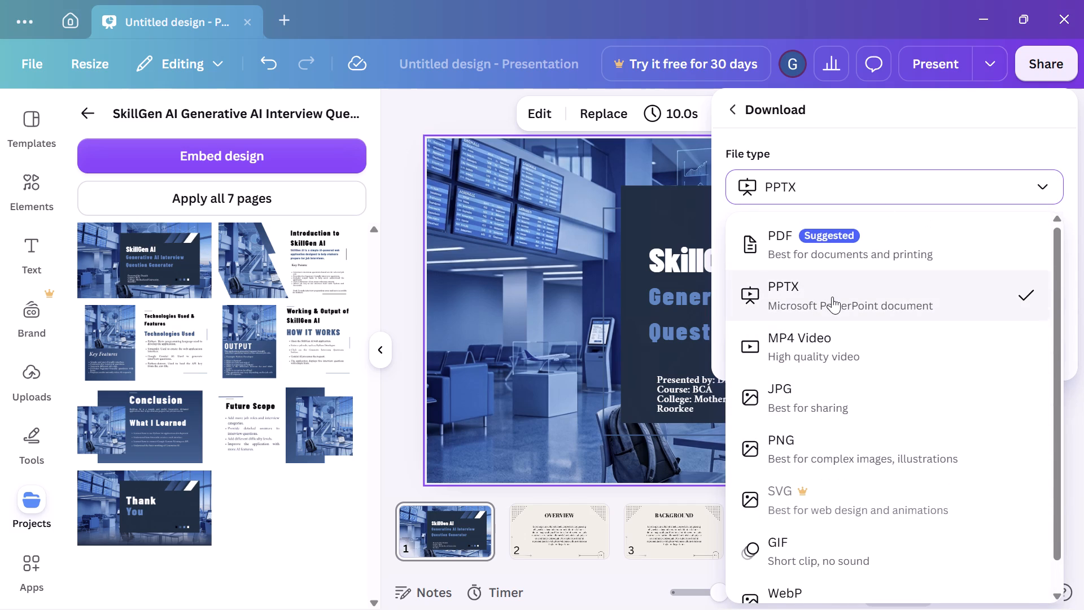
pyautogui.click(832, 297)
pyautogui.click(848, 345)
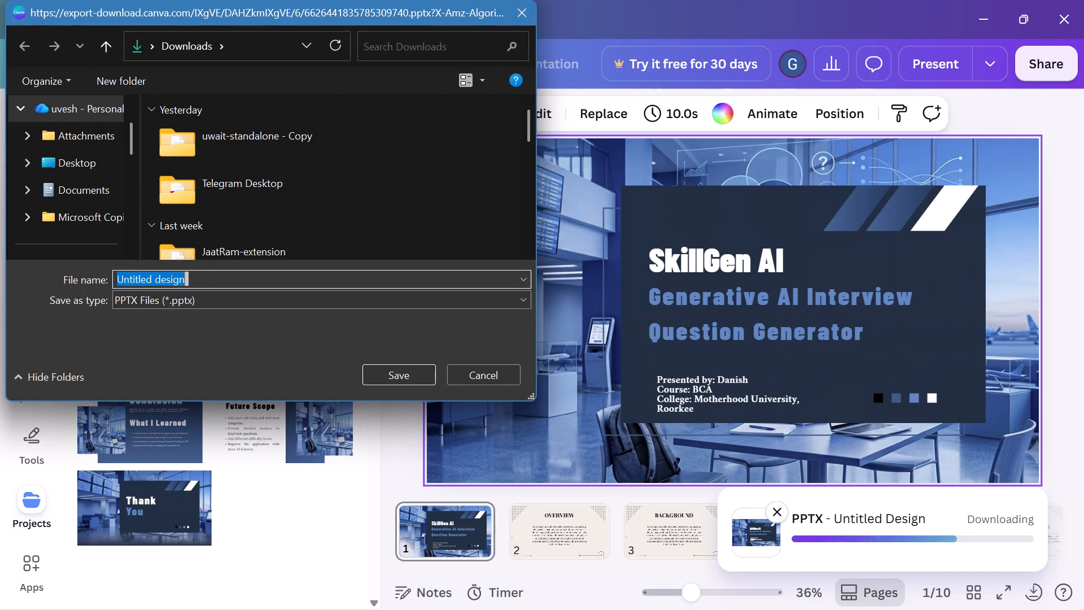
pyautogui.click(416, 376)
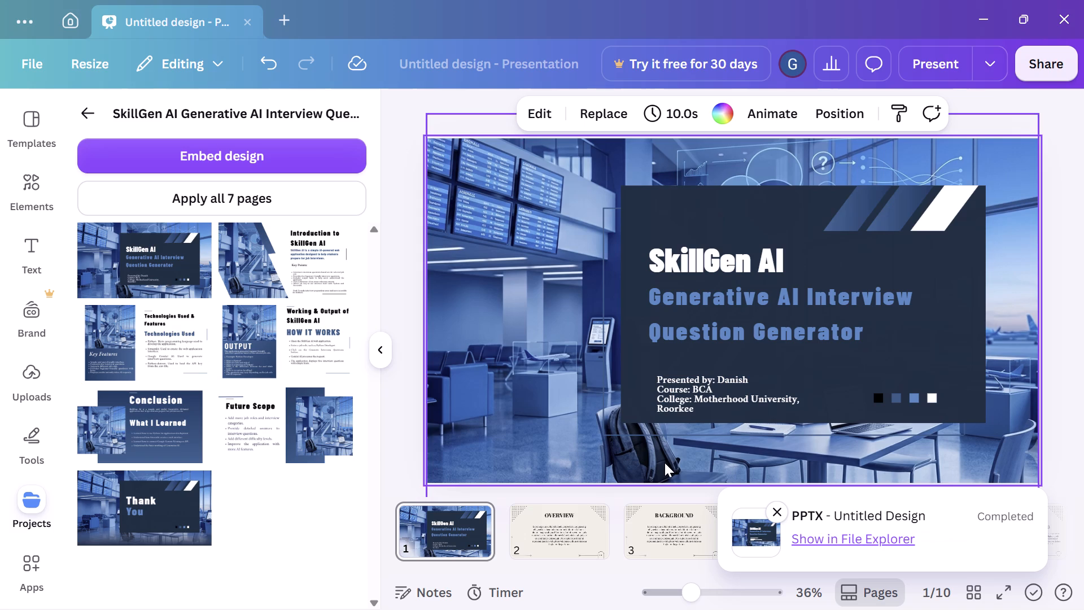
# Show the downloaded PPTX file in File Explorer.
pyautogui.click(850, 546)
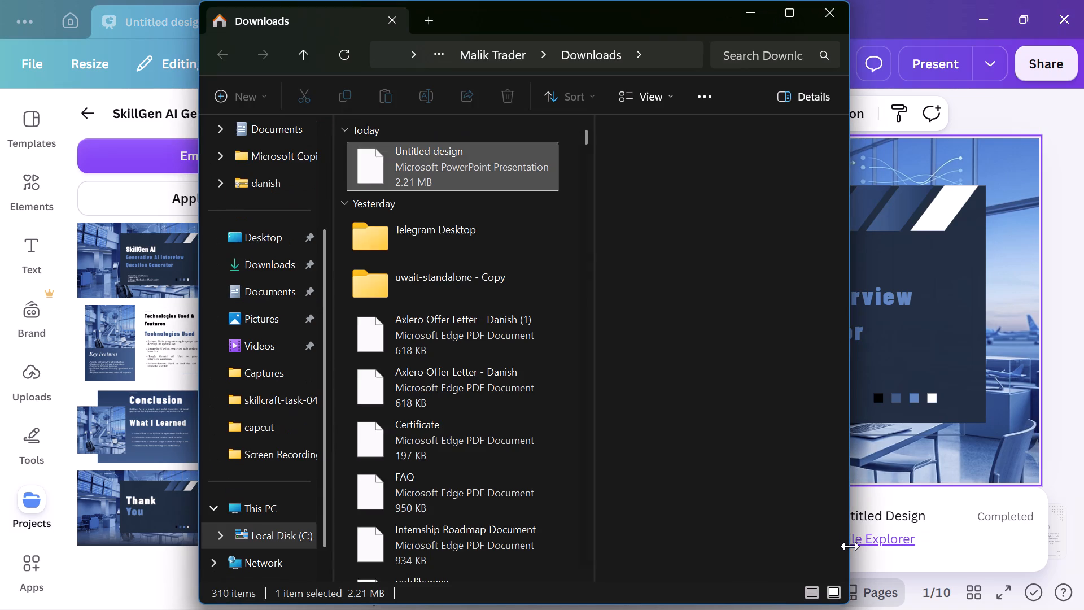
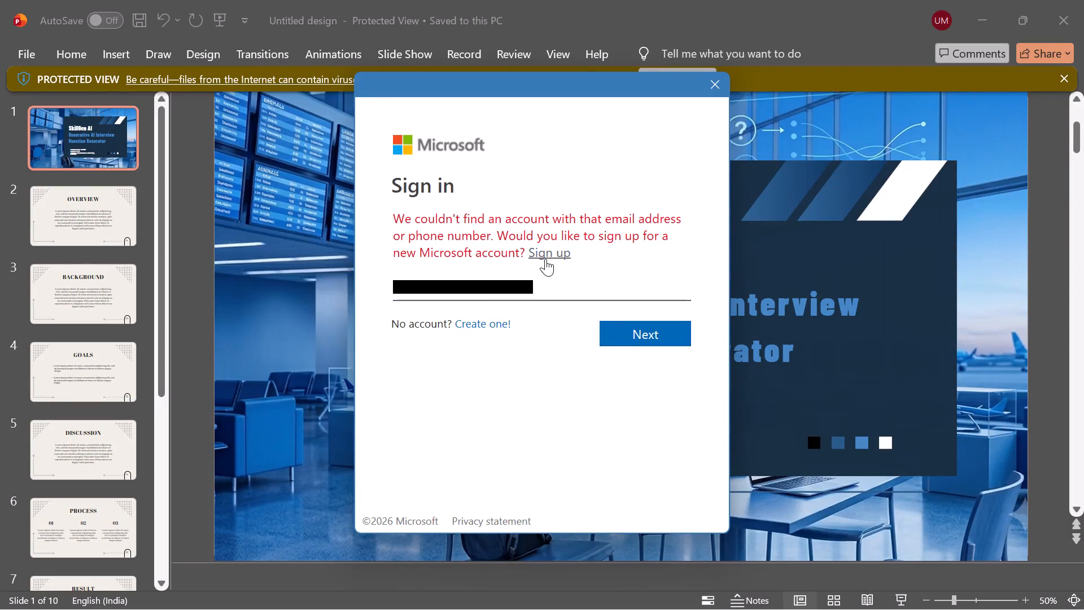
# Start signing up for a new Microsoft account from the PowerPoint sign-in prompt.
pyautogui.click(545, 259)
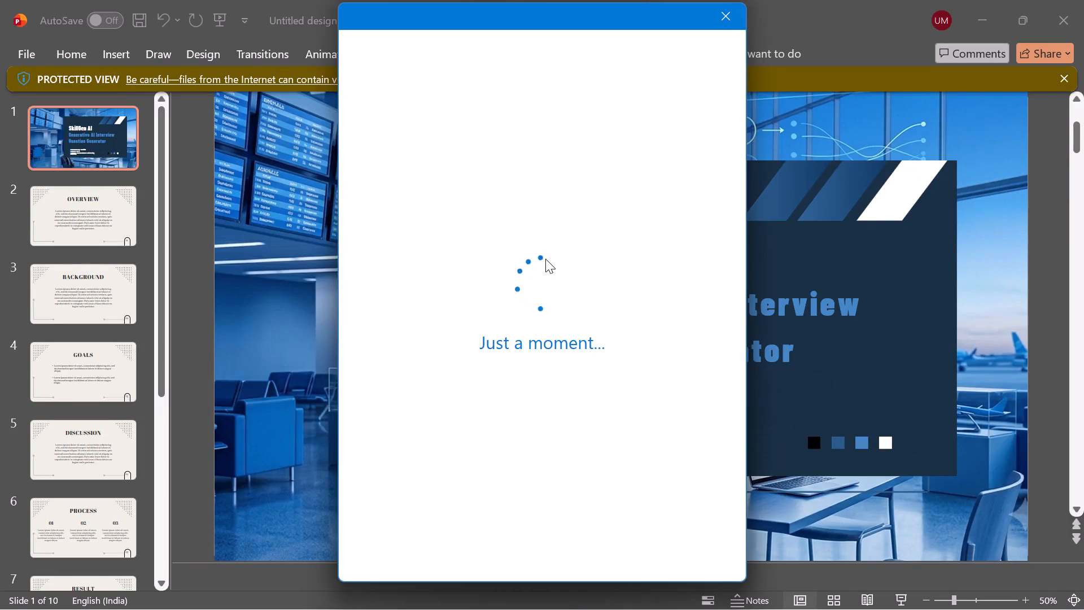
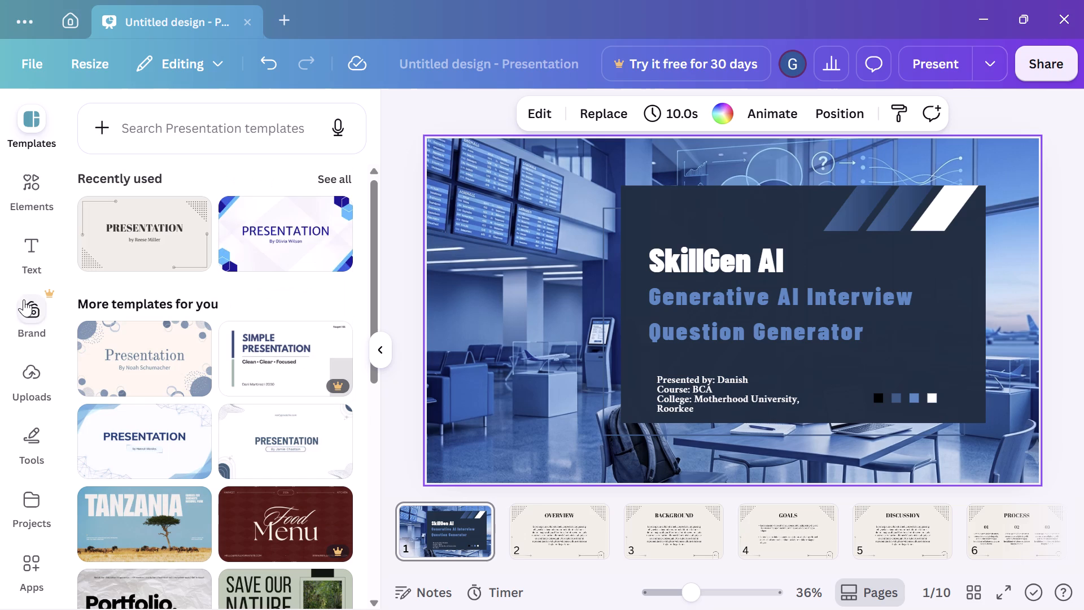
# Show the list of your own project designs.
pyautogui.scroll(-2, 49, 390)
pyautogui.scroll(-2, 20, 496)
pyautogui.click(24, 511)
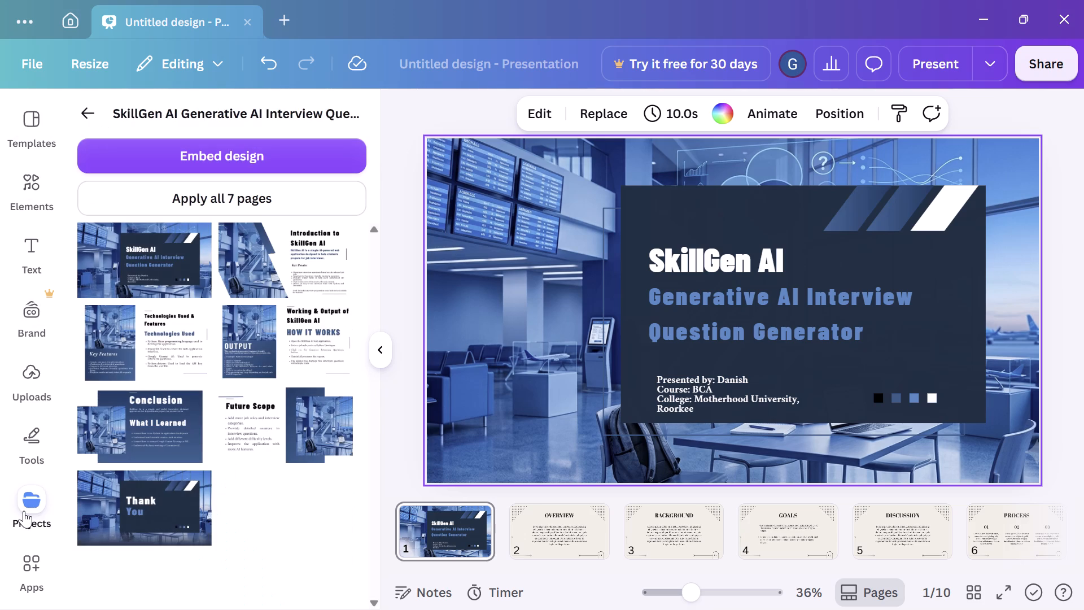
pyautogui.click(24, 511)
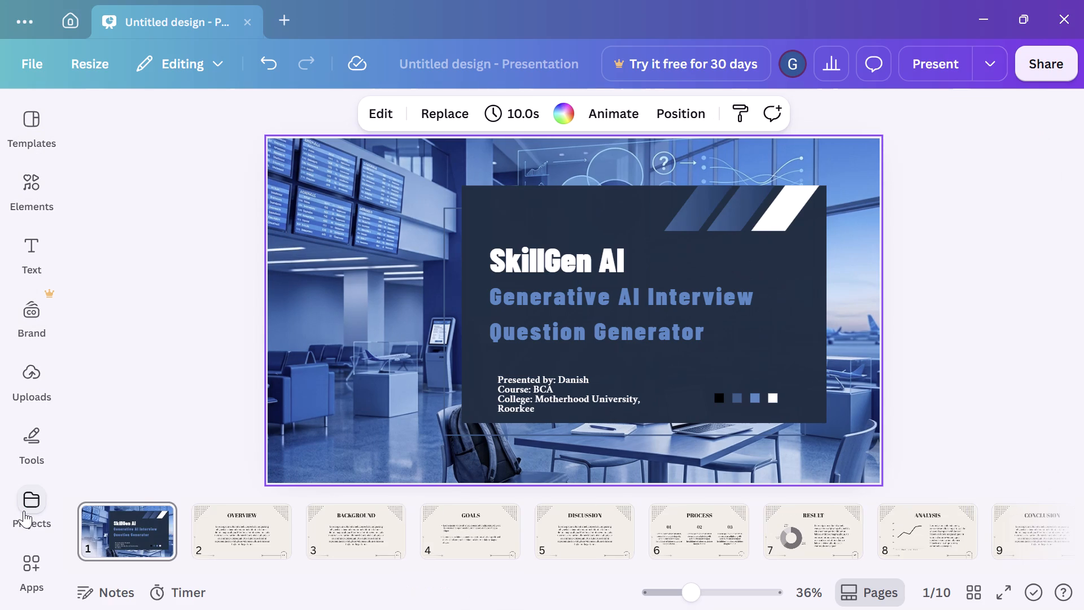
pyautogui.click(24, 511)
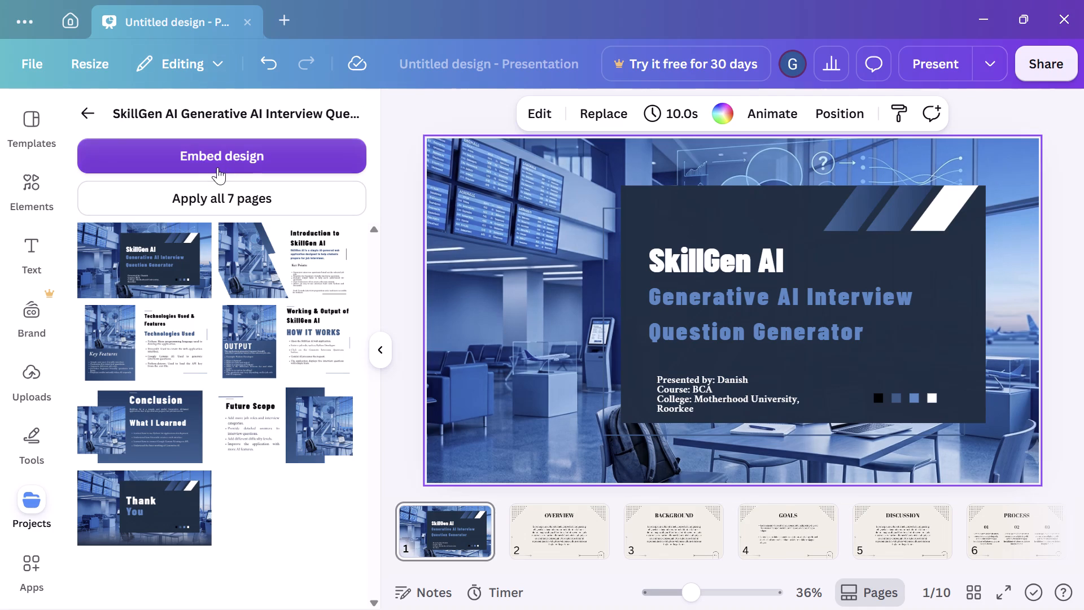
pyautogui.click(87, 115)
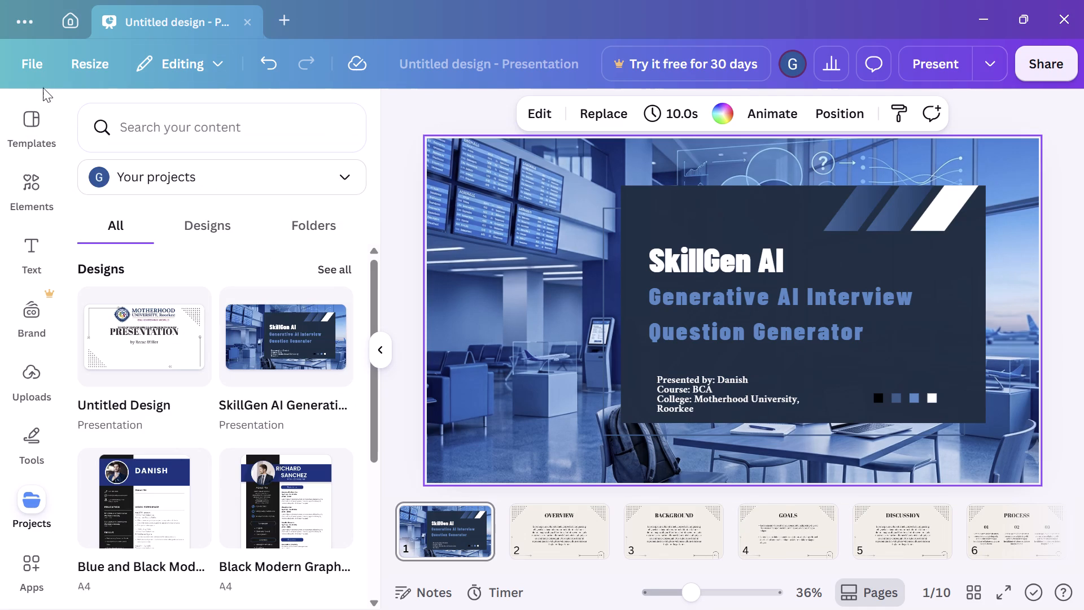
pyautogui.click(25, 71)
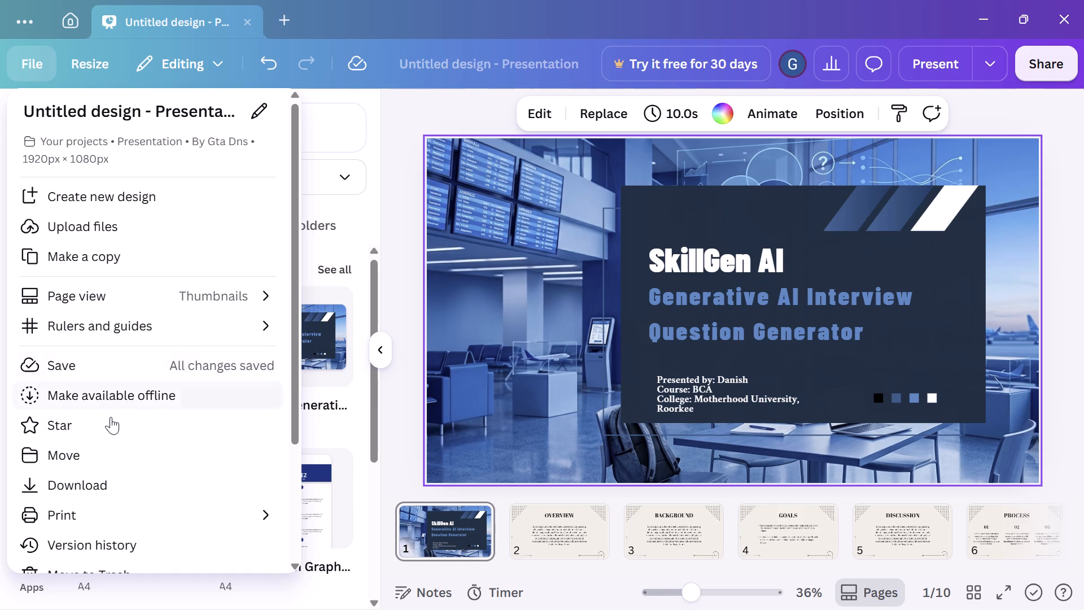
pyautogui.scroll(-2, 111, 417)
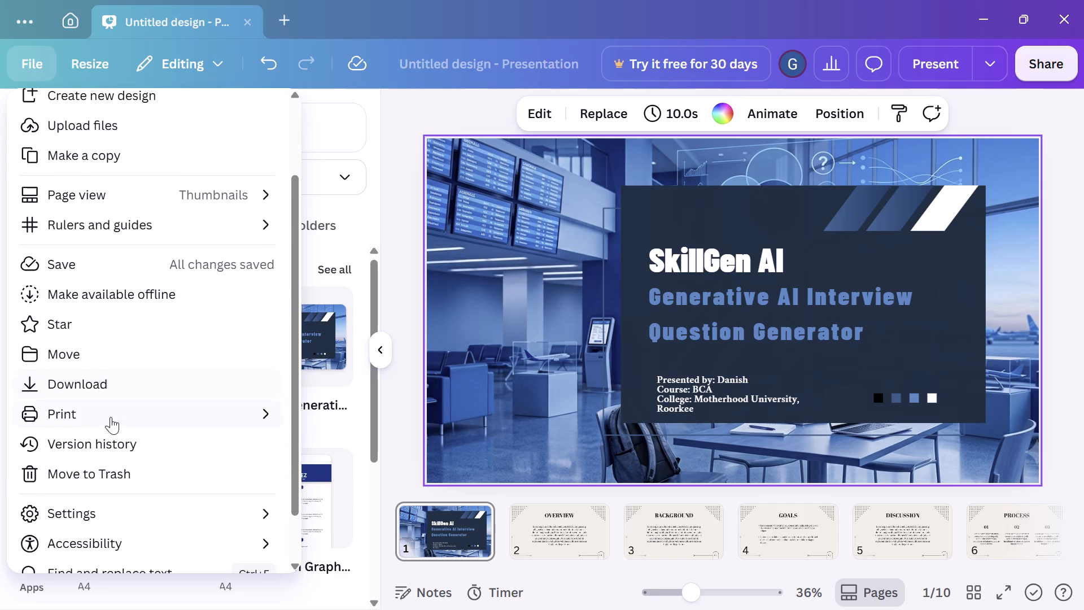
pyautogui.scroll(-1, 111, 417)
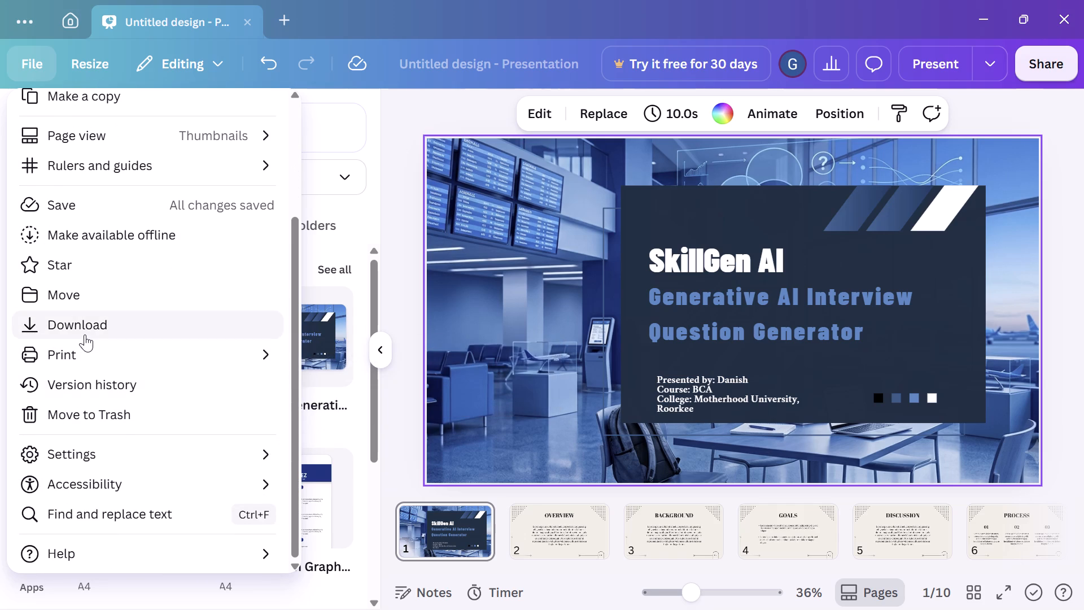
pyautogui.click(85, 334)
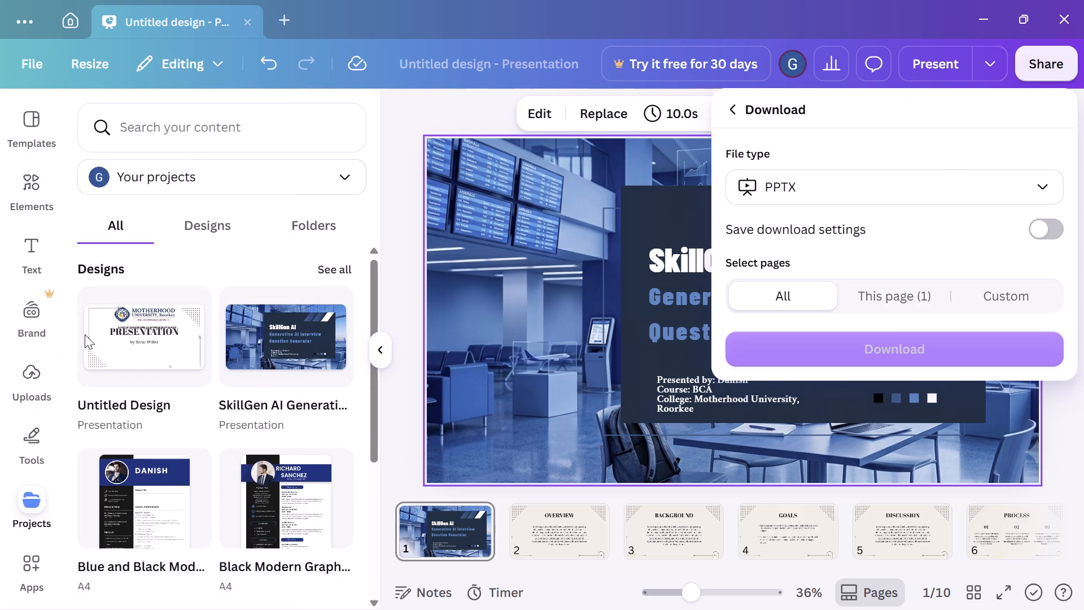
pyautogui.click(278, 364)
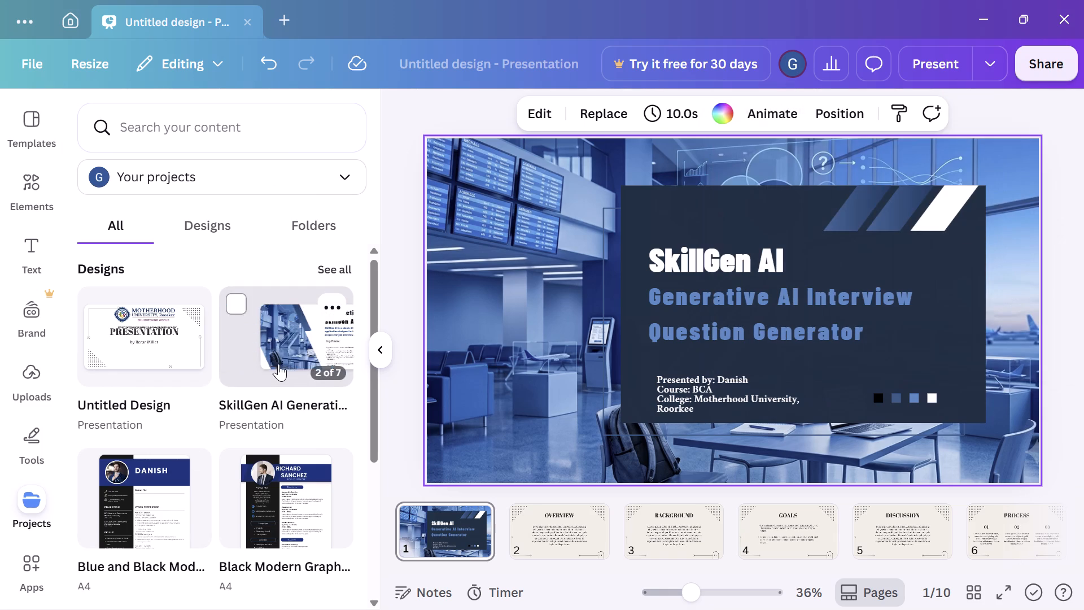
# Open the SkillGen AI design from your projects and apply all 7 of its pages to the presentation.
pyautogui.click(235, 301)
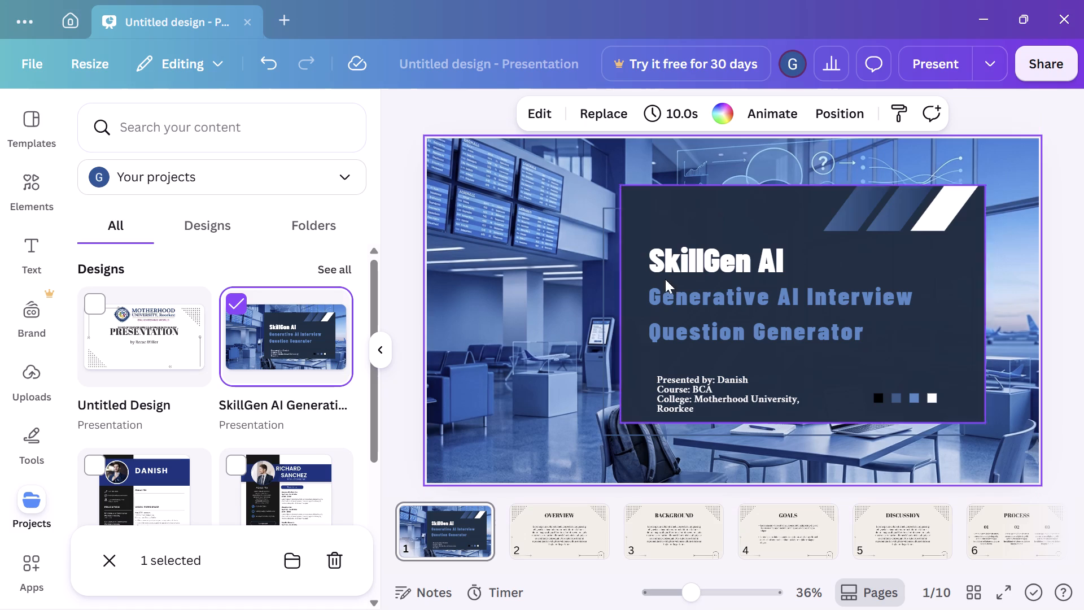
pyautogui.click(317, 339)
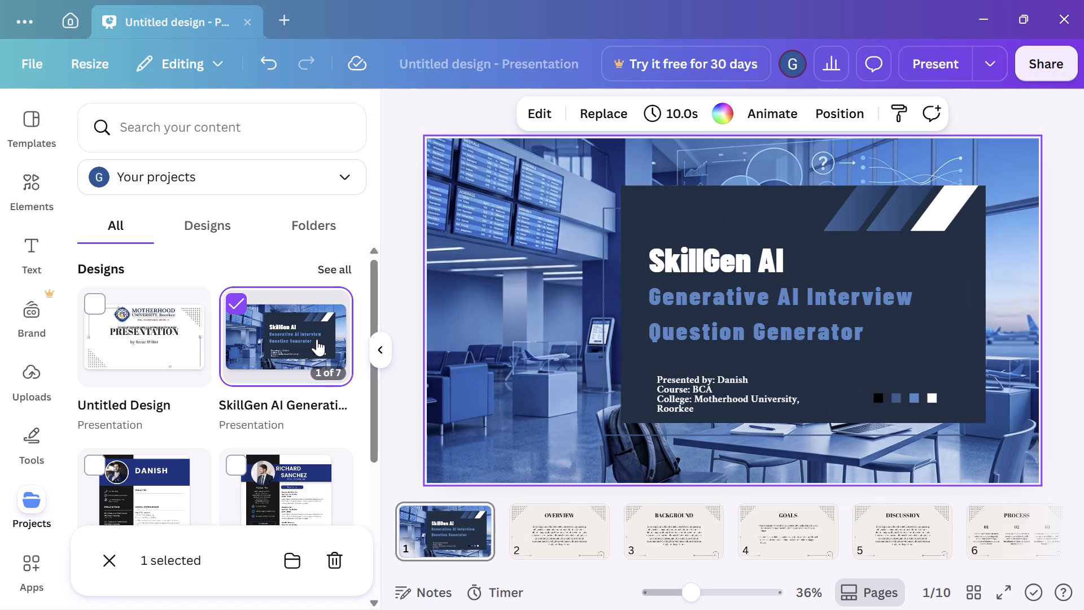
pyautogui.tripleClick(317, 339)
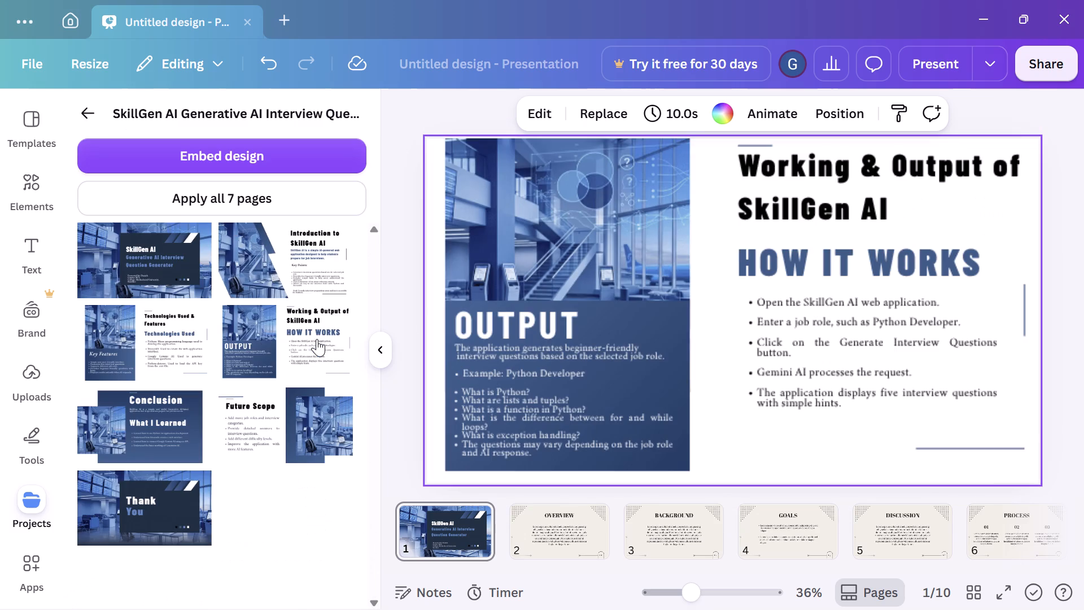
pyautogui.click(238, 198)
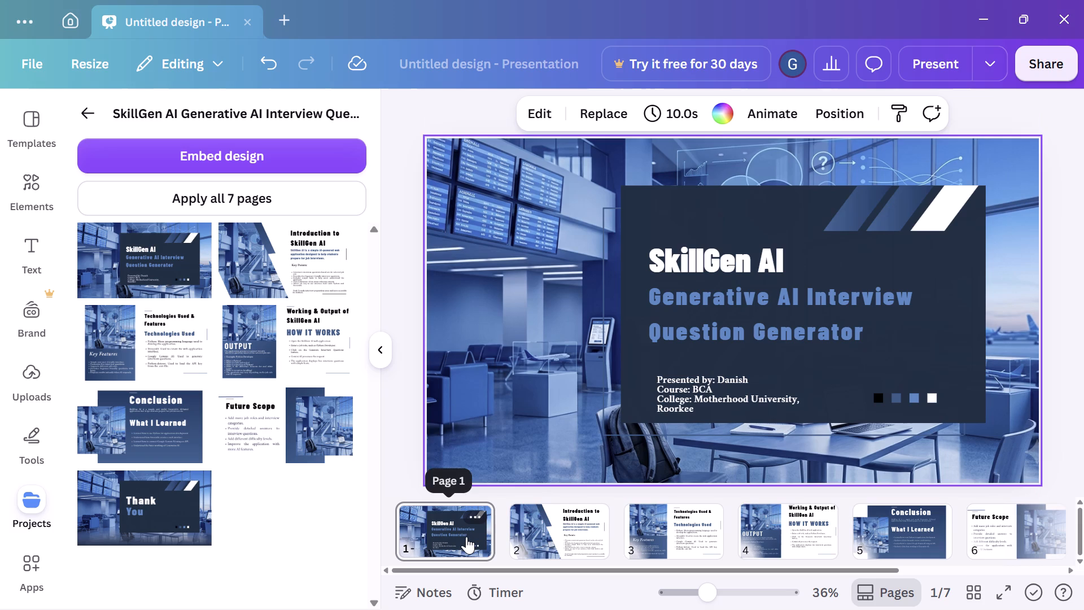
# Review the applied SkillGen AI pages in the presentation, viewing pages 1, 2 and 3.
pyautogui.click(466, 537)
pyautogui.click(515, 536)
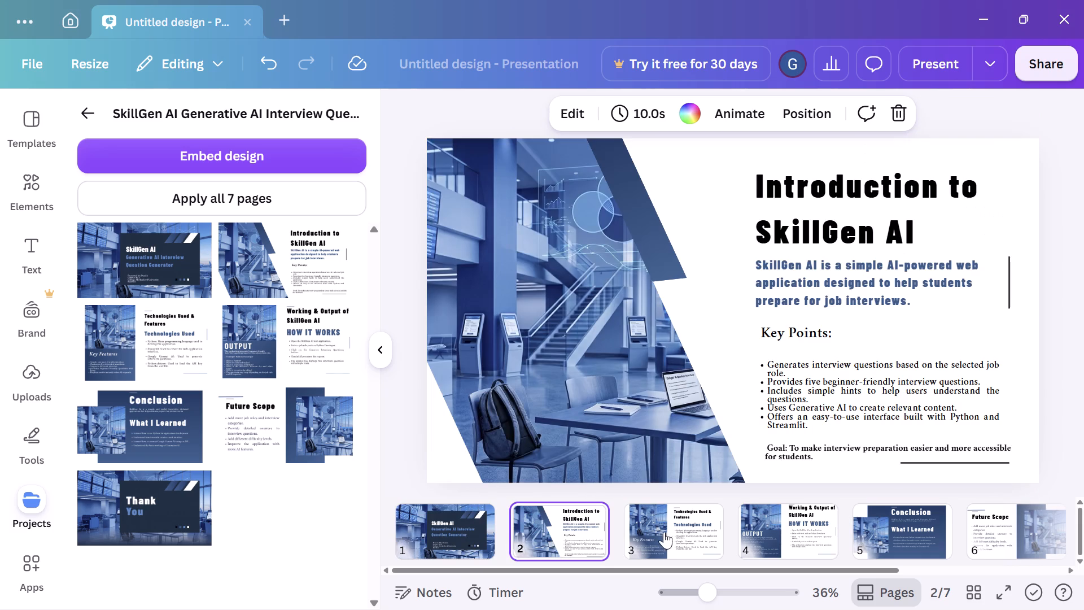
pyautogui.click(670, 531)
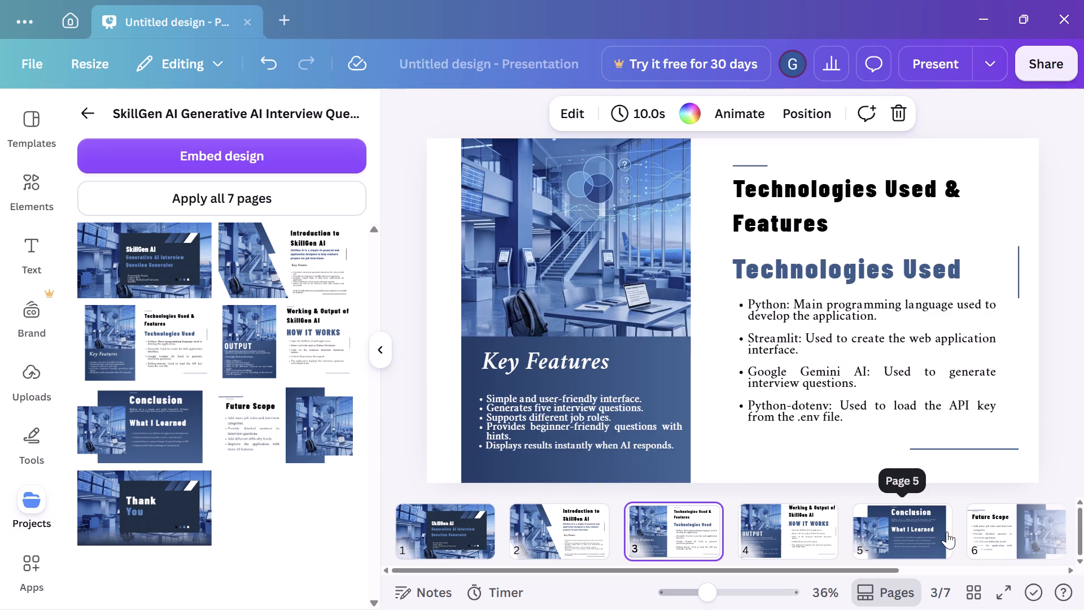
pyautogui.hscroll(-3, 947, 531)
pyautogui.hscroll(5, 947, 531)
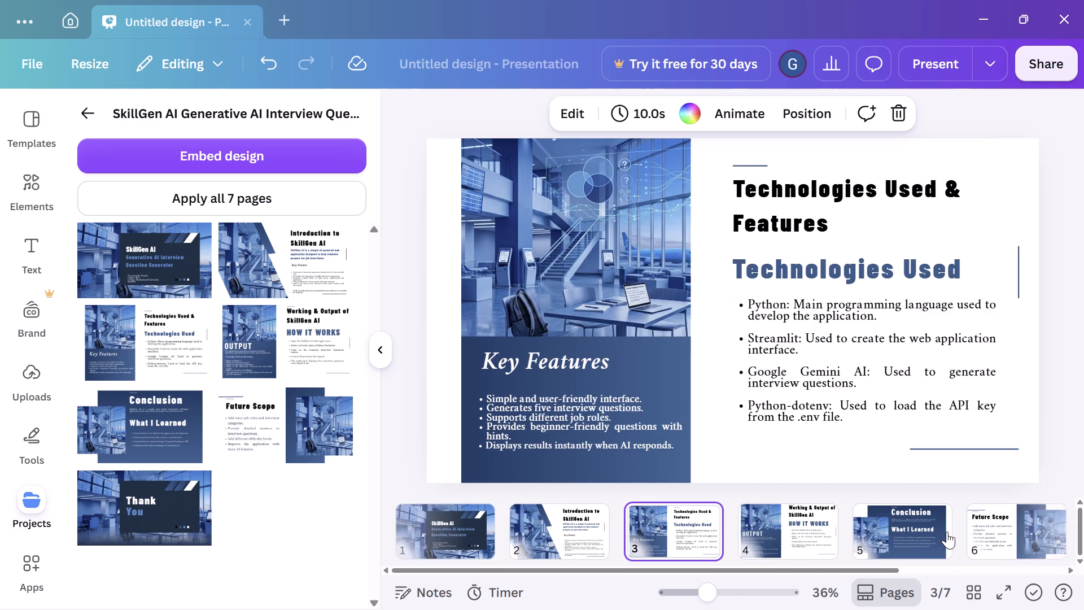
# Start downloading all pages of the design as a Microsoft PowerPoint document.
pyautogui.click(1055, 65)
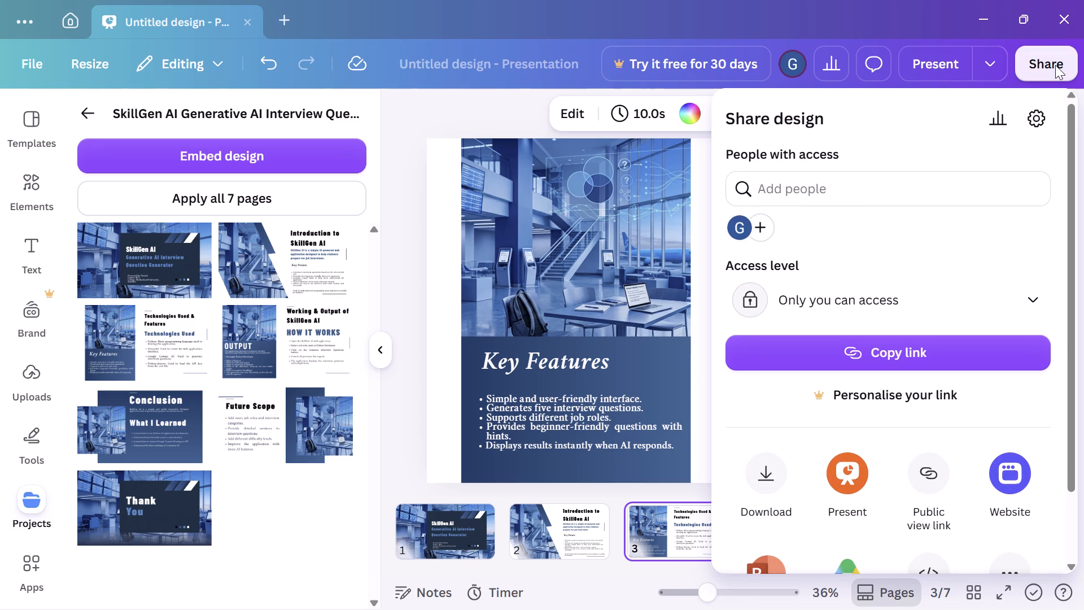
pyautogui.scroll(-1, 899, 462)
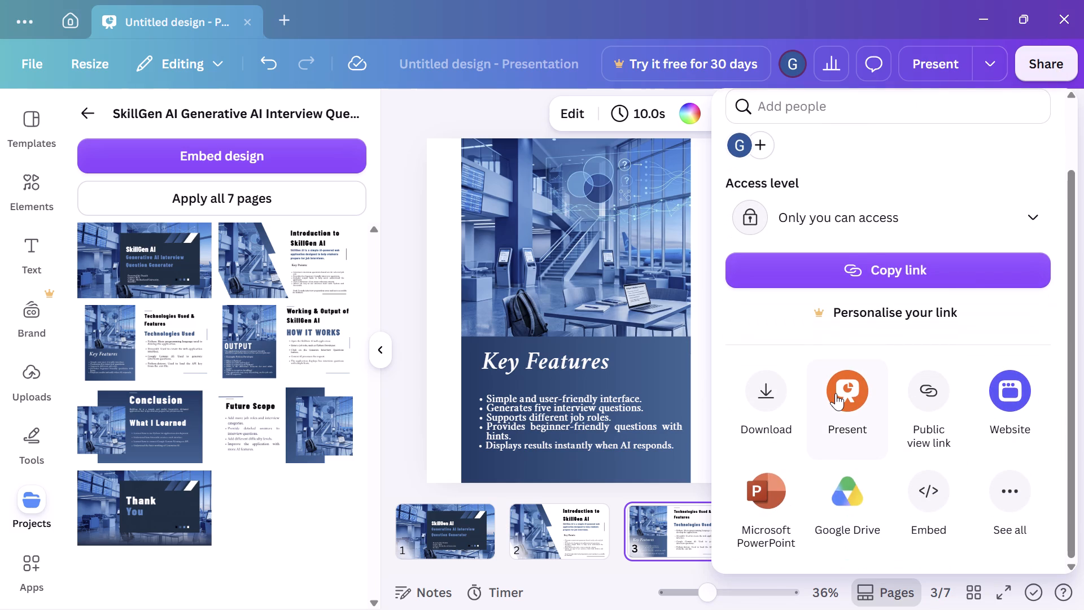
pyautogui.click(1021, 496)
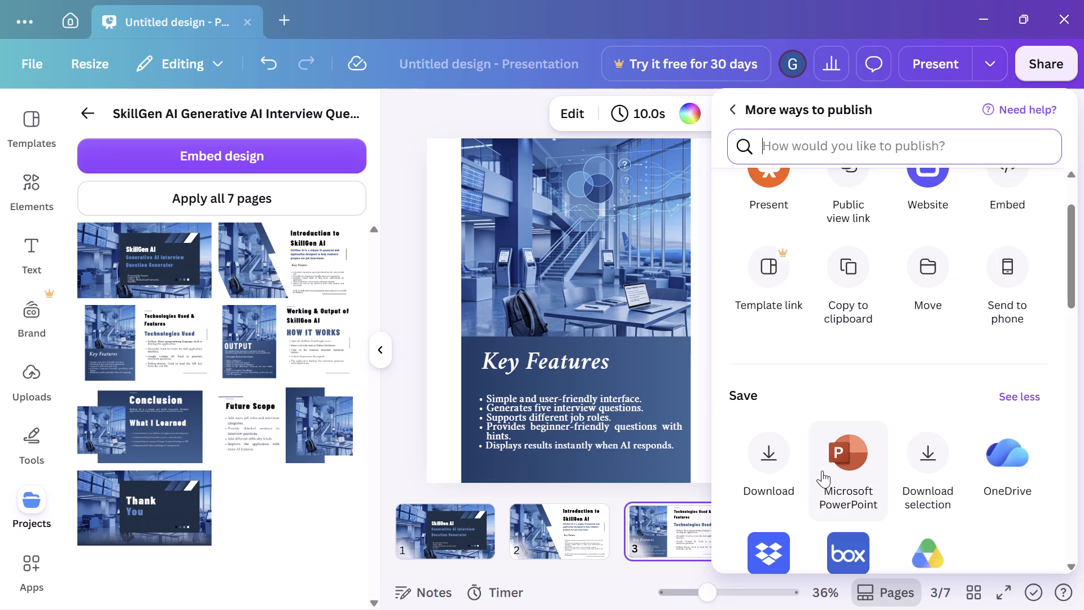
pyautogui.click(842, 467)
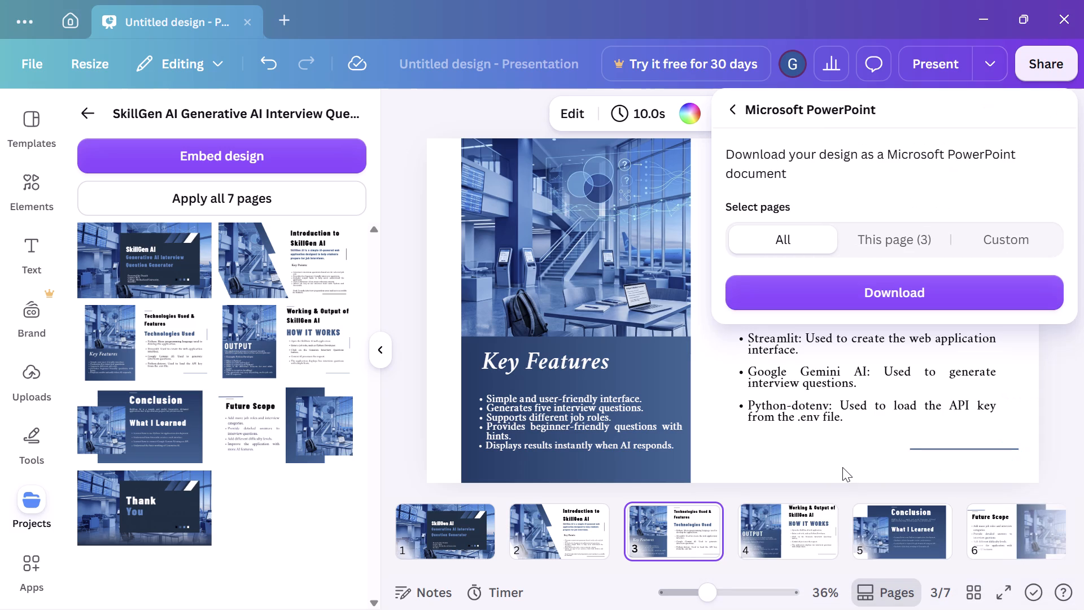
pyautogui.scroll(2, 842, 467)
pyautogui.scroll(2, 833, 237)
pyautogui.click(882, 293)
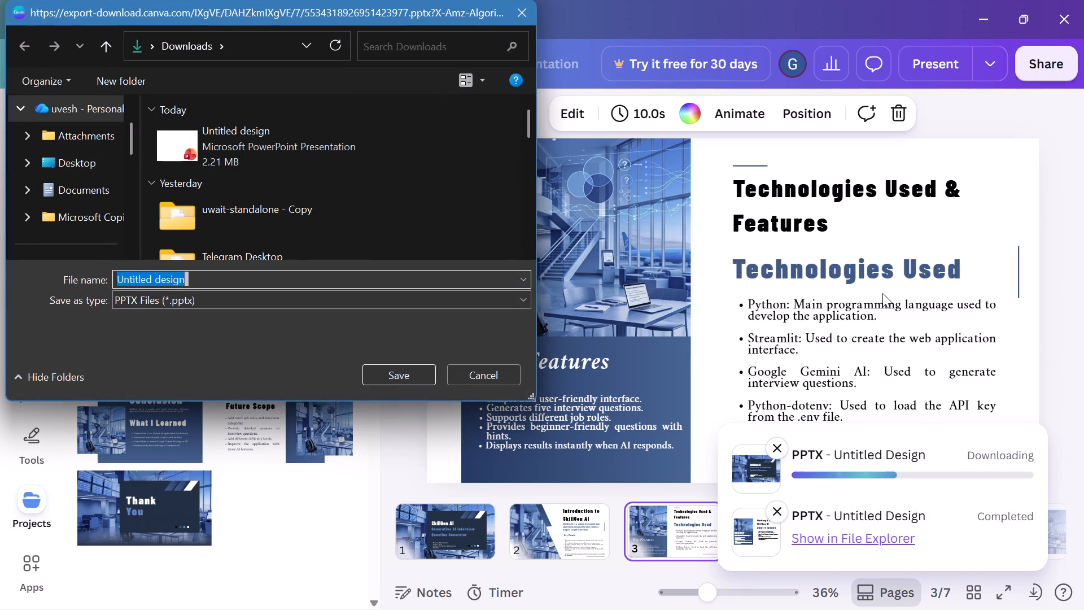
# Name the PPTX file skillgenai and save it in the Downloads folder.
pyautogui.press('BackSpace')
pyautogui.press('BackSpace')
pyautogui.press('BackSpace')
pyautogui.press('BackSpace')
pyautogui.press('BackSpace')
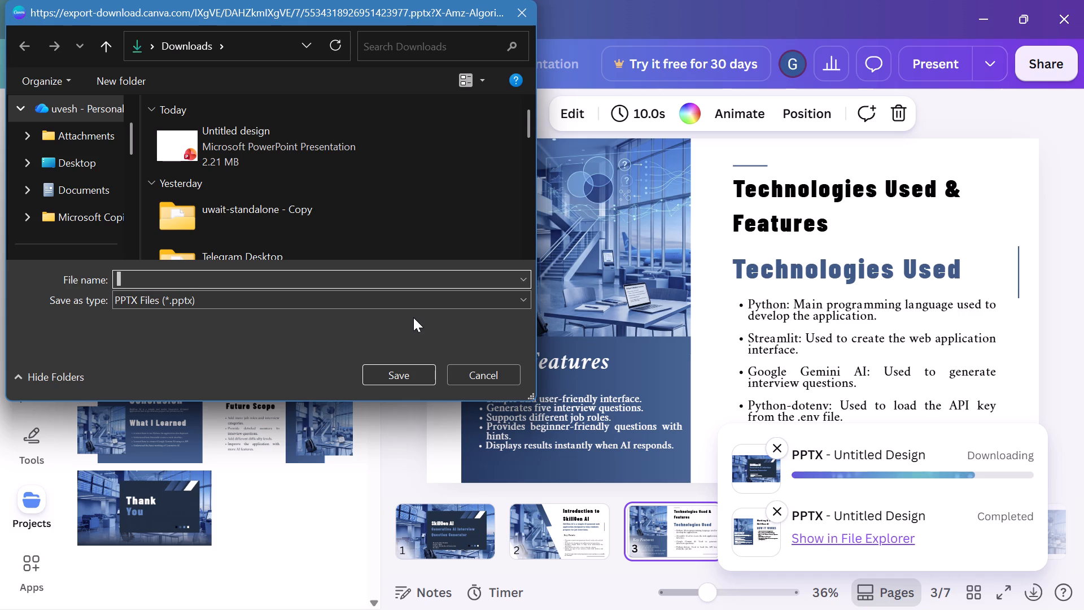
pyautogui.write('ski')
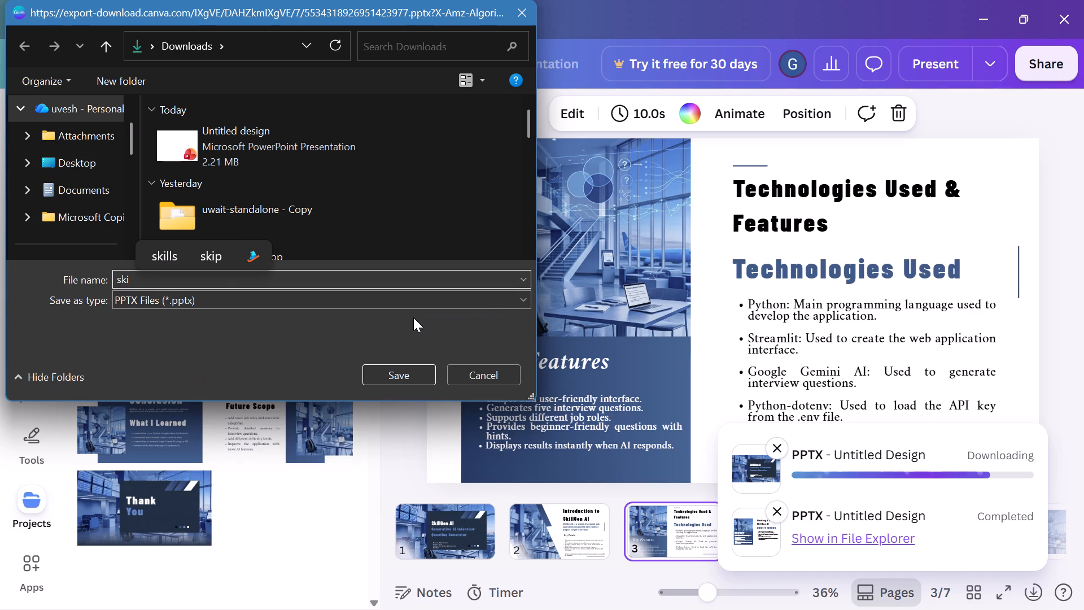
pyautogui.write('ll')
pyautogui.write('genai')
pyautogui.press('space')
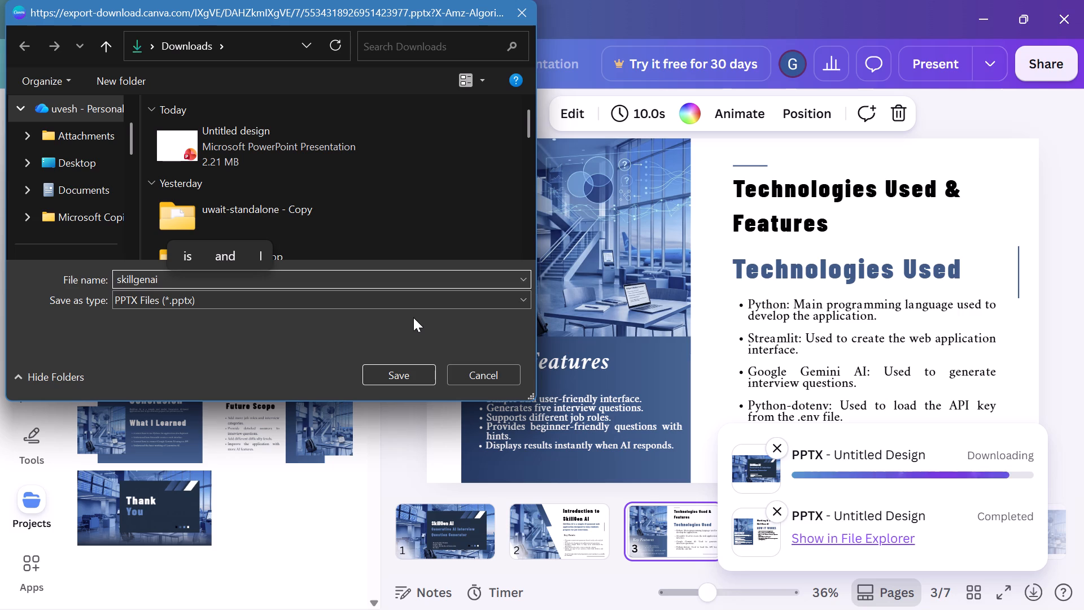
pyautogui.press('BackSpace')
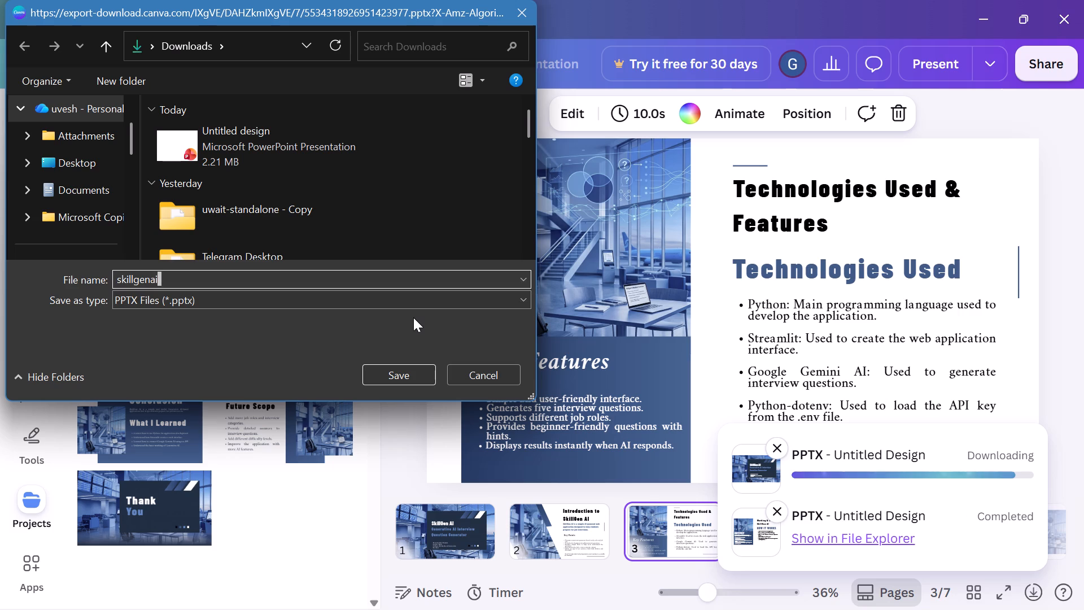
pyautogui.press('Return')
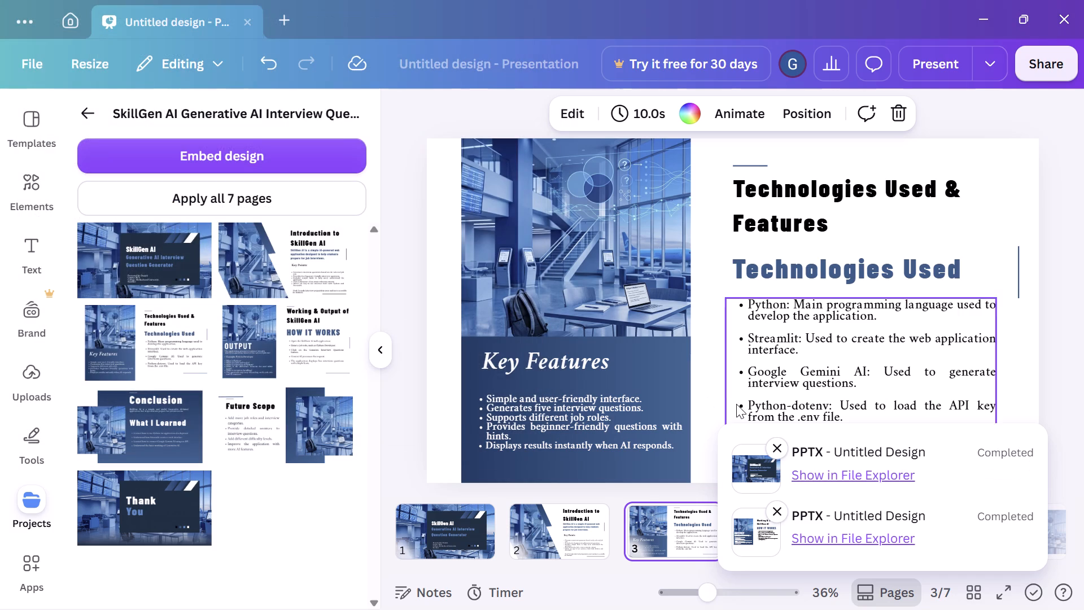
# Show the newly downloaded presentation in File Explorer.
pyautogui.click(849, 477)
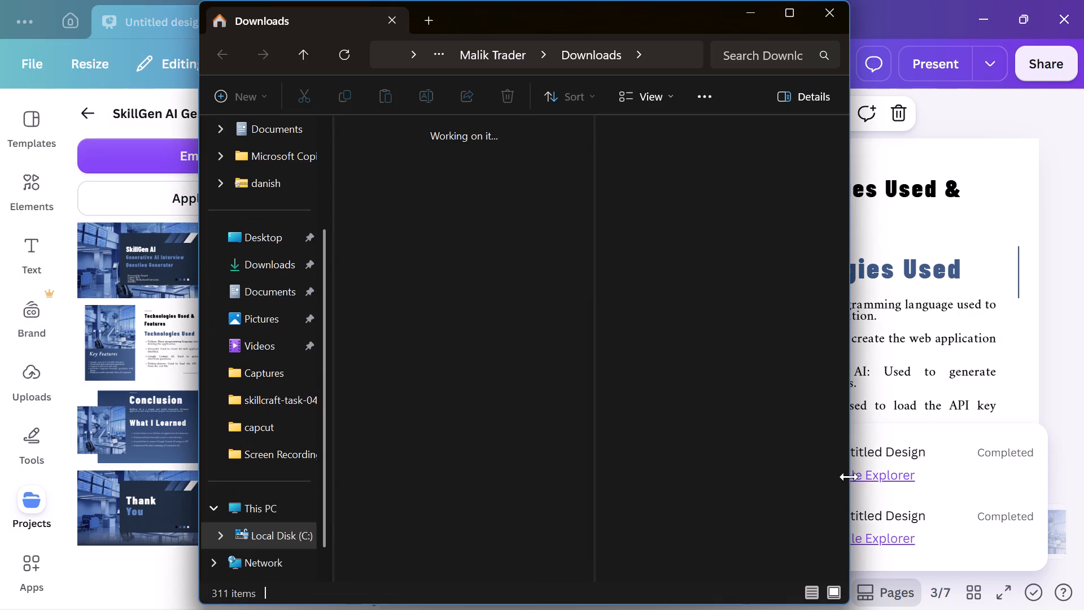
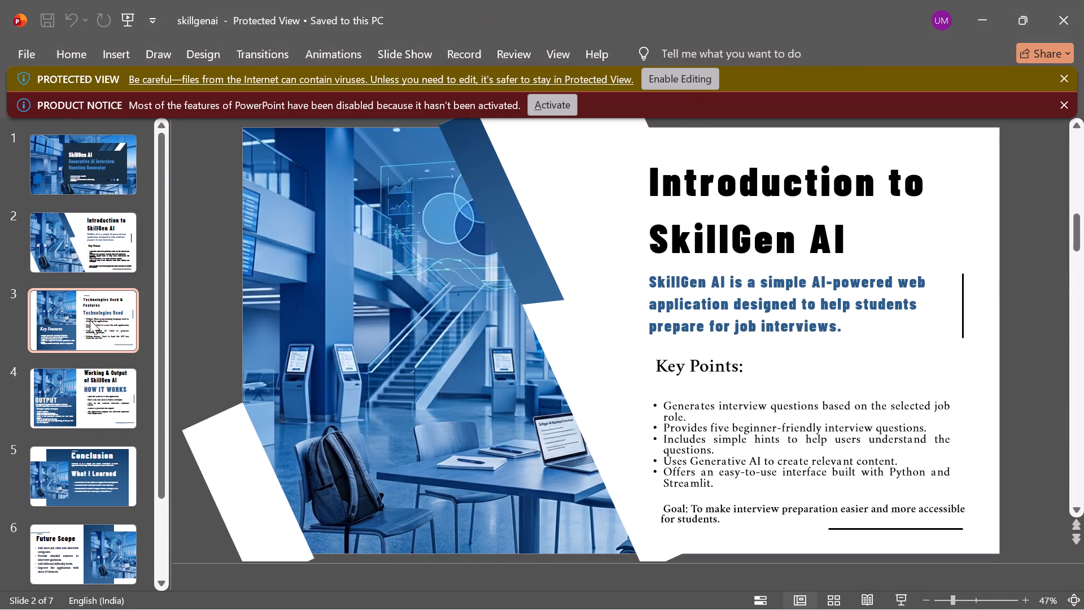
# Review slides 4 to 7 of the skillgenai presentation, and return to slides 1 and 2.
pyautogui.click(90, 373)
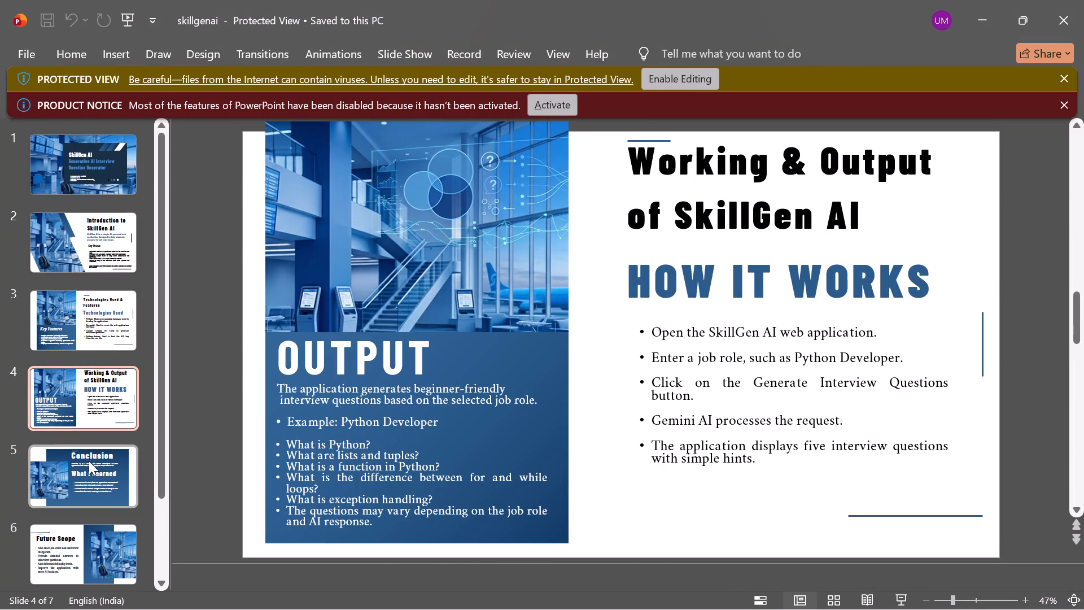
pyautogui.click(88, 472)
pyautogui.scroll(-2, 88, 472)
pyautogui.click(88, 472)
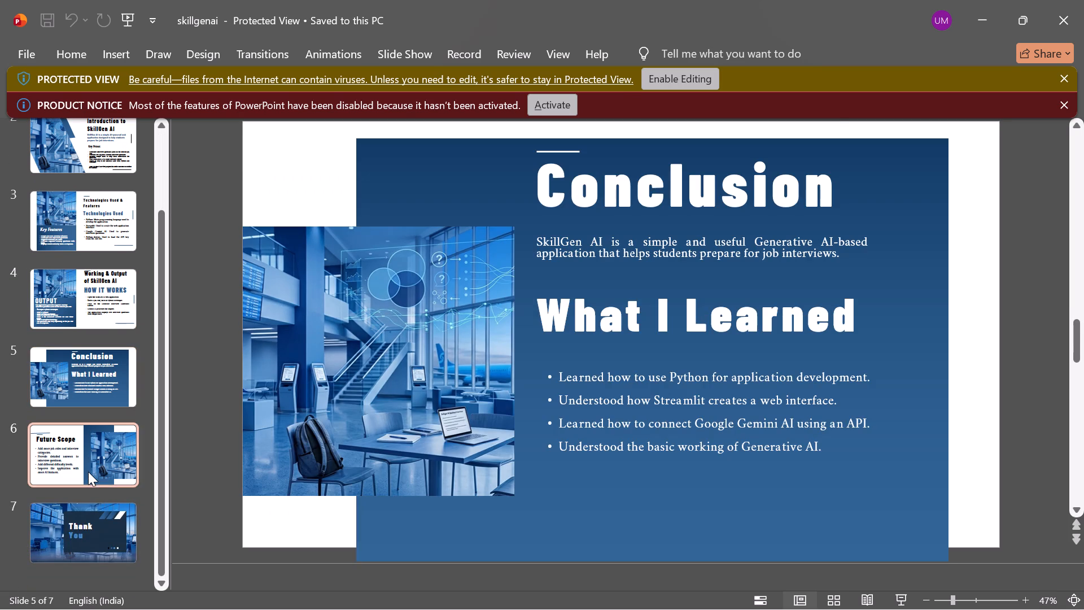
pyautogui.click(86, 522)
pyautogui.scroll(-1, 86, 522)
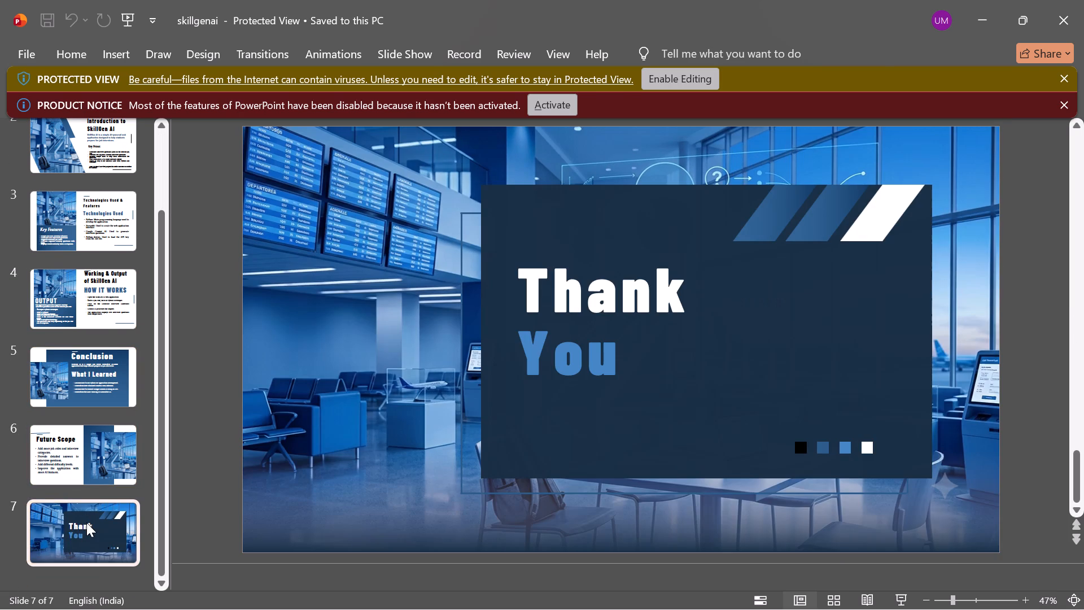
pyautogui.scroll(2, 86, 522)
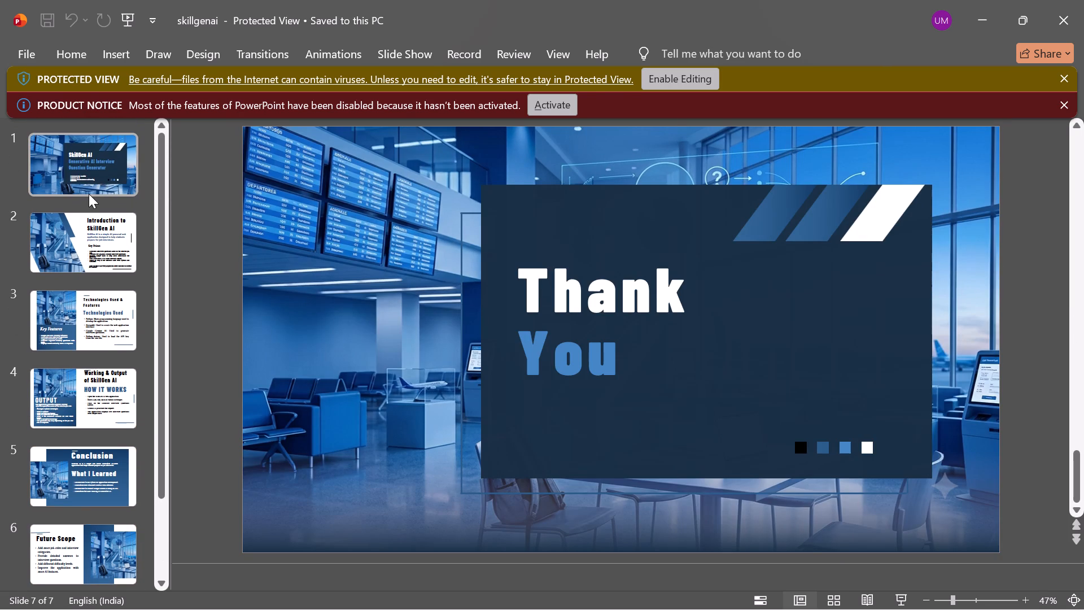
pyautogui.click(89, 194)
pyautogui.click(97, 218)
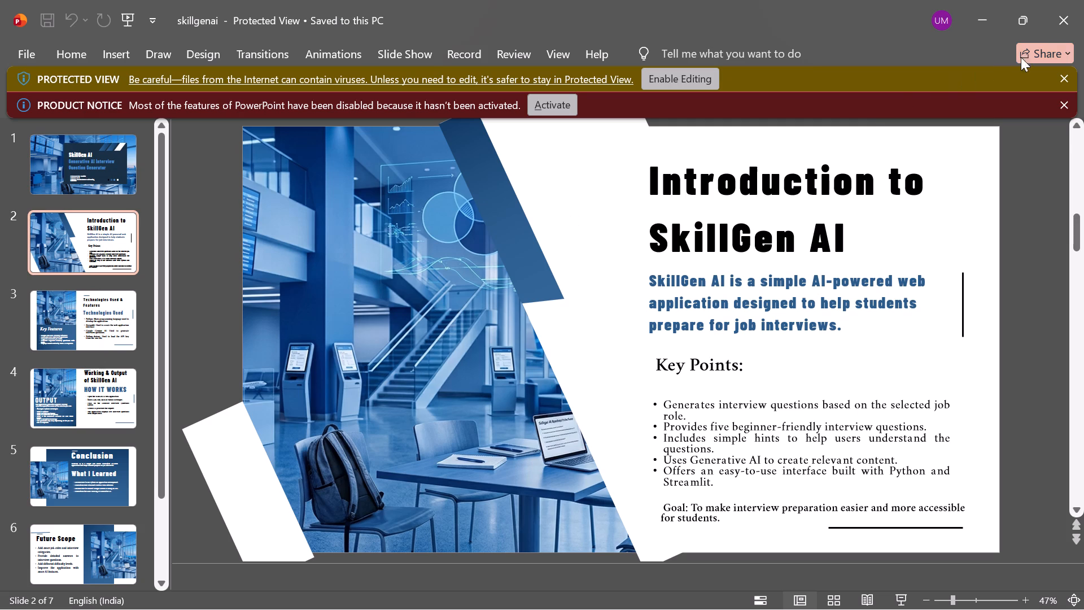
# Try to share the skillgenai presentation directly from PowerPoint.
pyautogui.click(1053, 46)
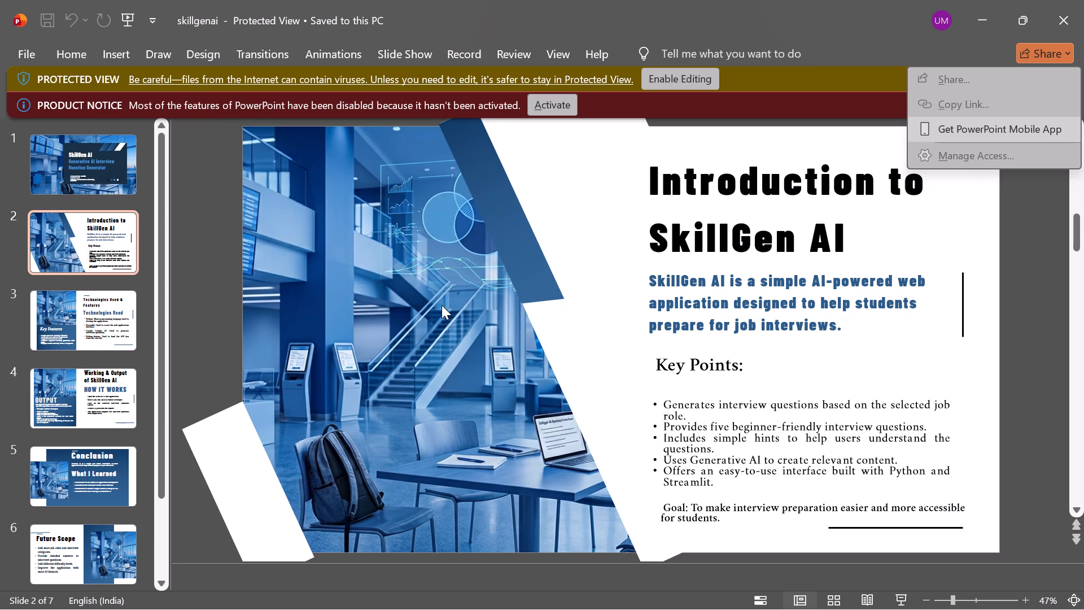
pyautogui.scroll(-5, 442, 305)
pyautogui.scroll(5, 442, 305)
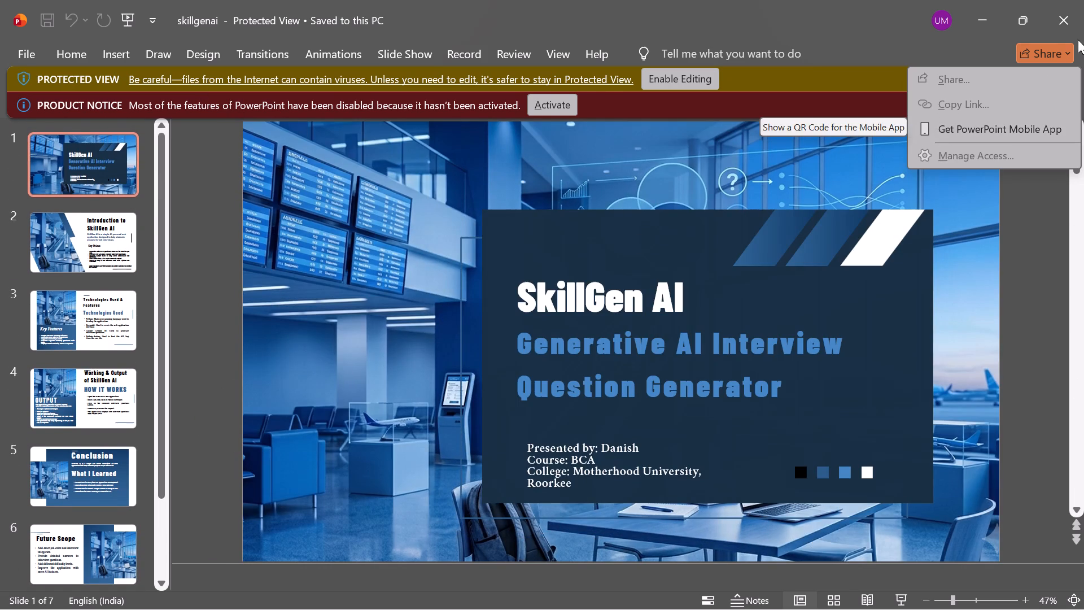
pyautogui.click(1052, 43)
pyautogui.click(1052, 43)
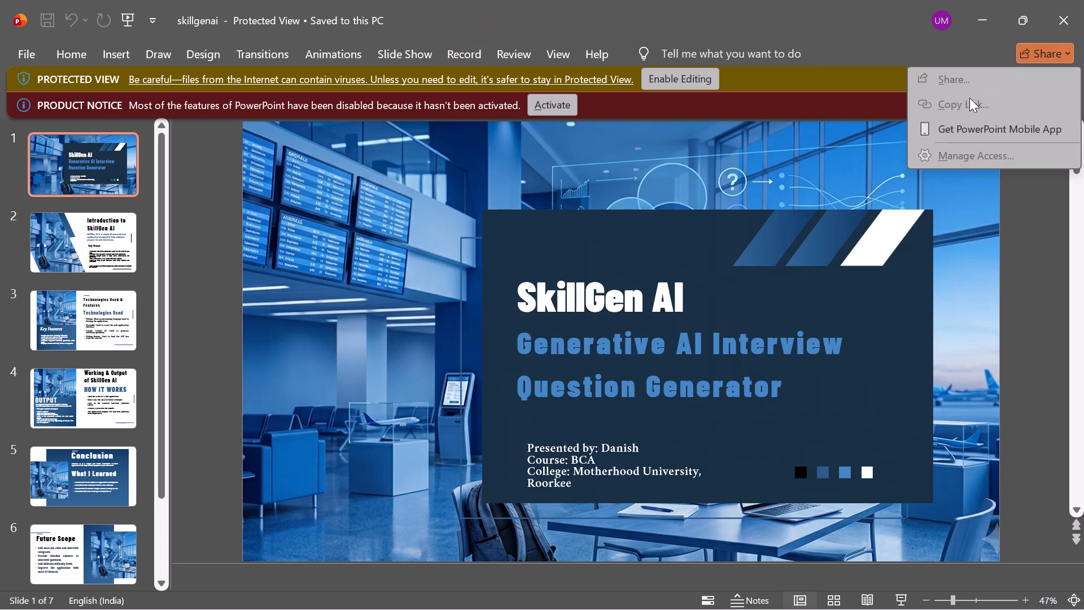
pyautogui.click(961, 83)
# Close the skillgenai presentation and the Downloads folder window.
pyautogui.click(1066, 19)
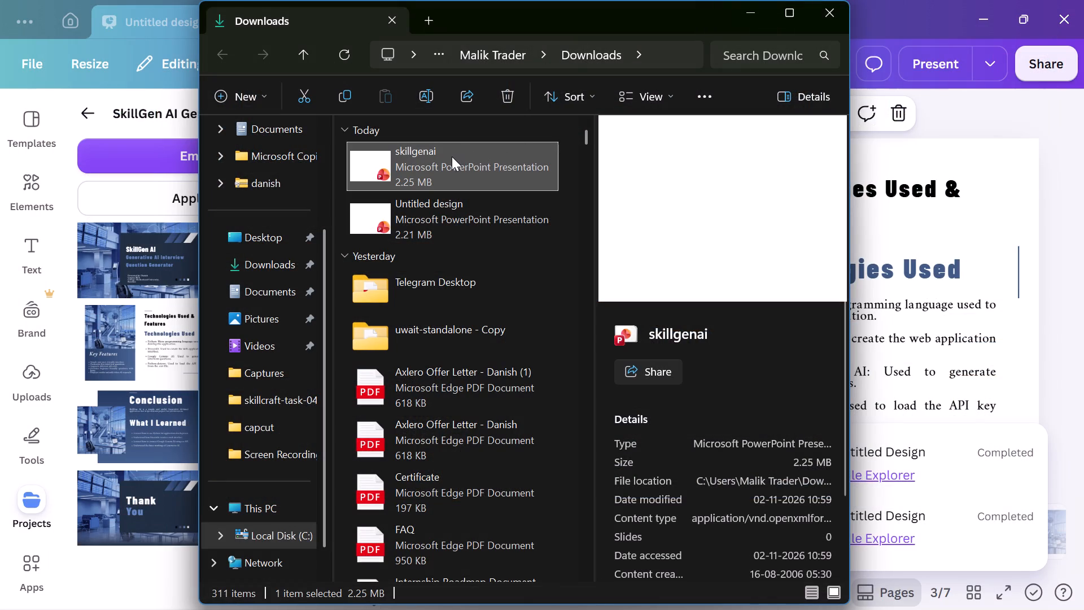
pyautogui.click(452, 159)
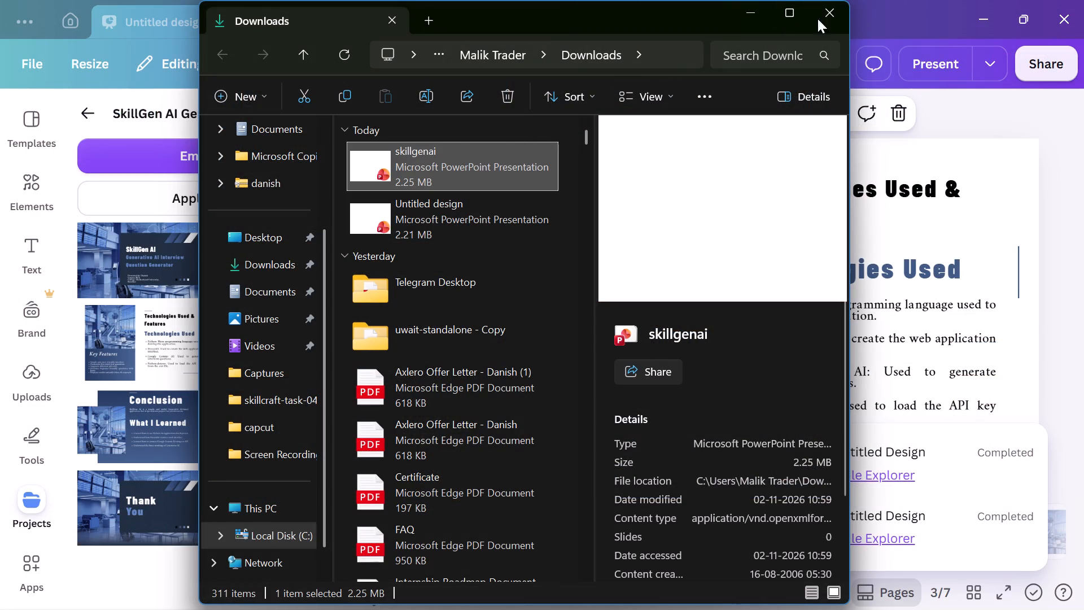
pyautogui.click(814, 14)
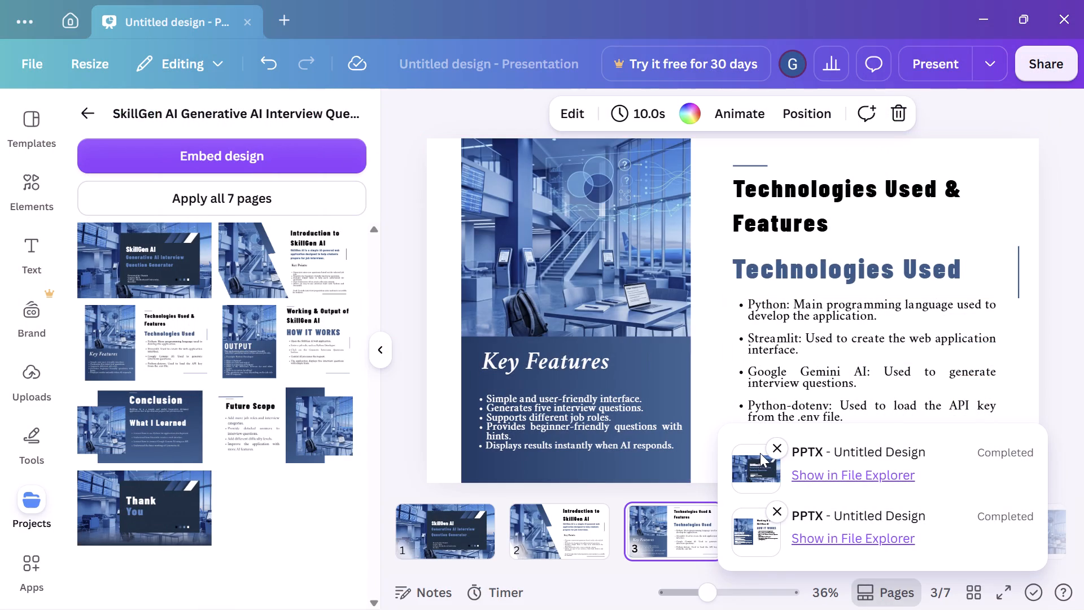
# Dismiss the upper PPTX download notice in Canva and minimize the window to reach the desktop.
pyautogui.click(787, 450)
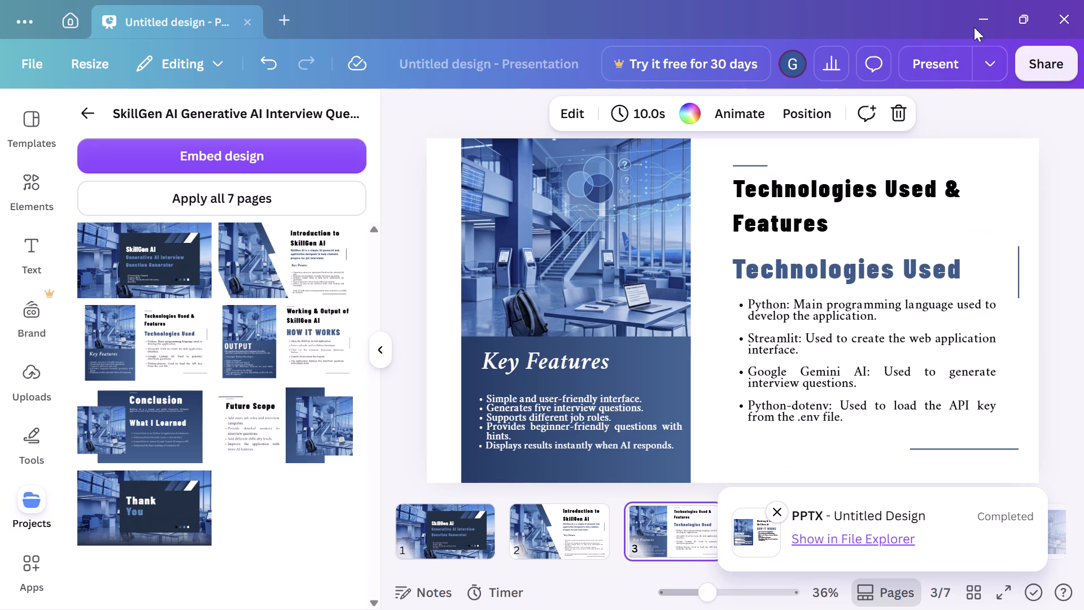
pyautogui.click(982, 4)
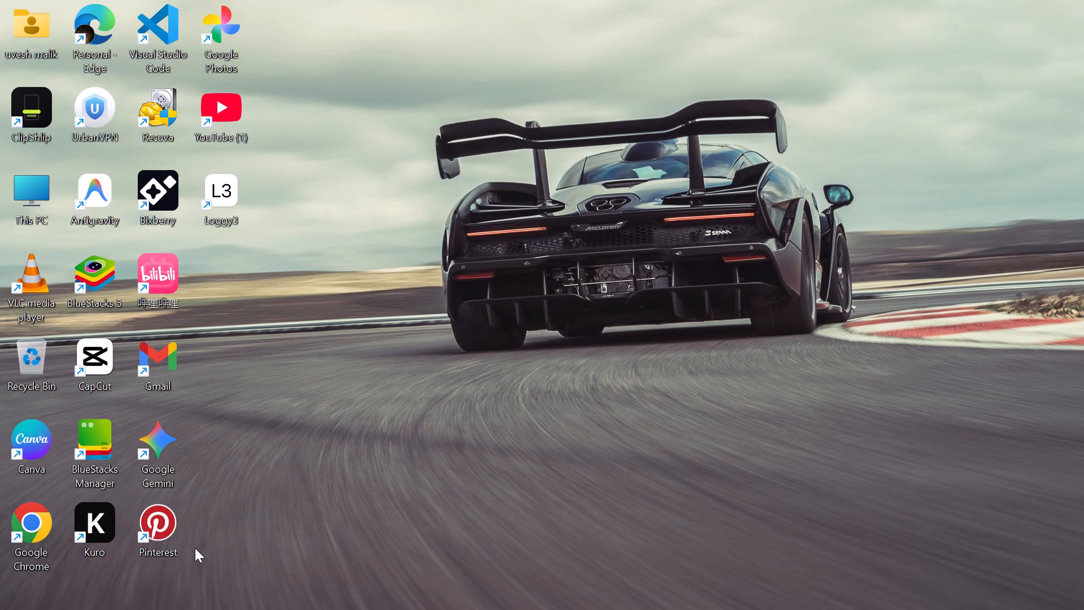
# Launch WhatsApp from the installed apps.
pyautogui.click(259, 598)
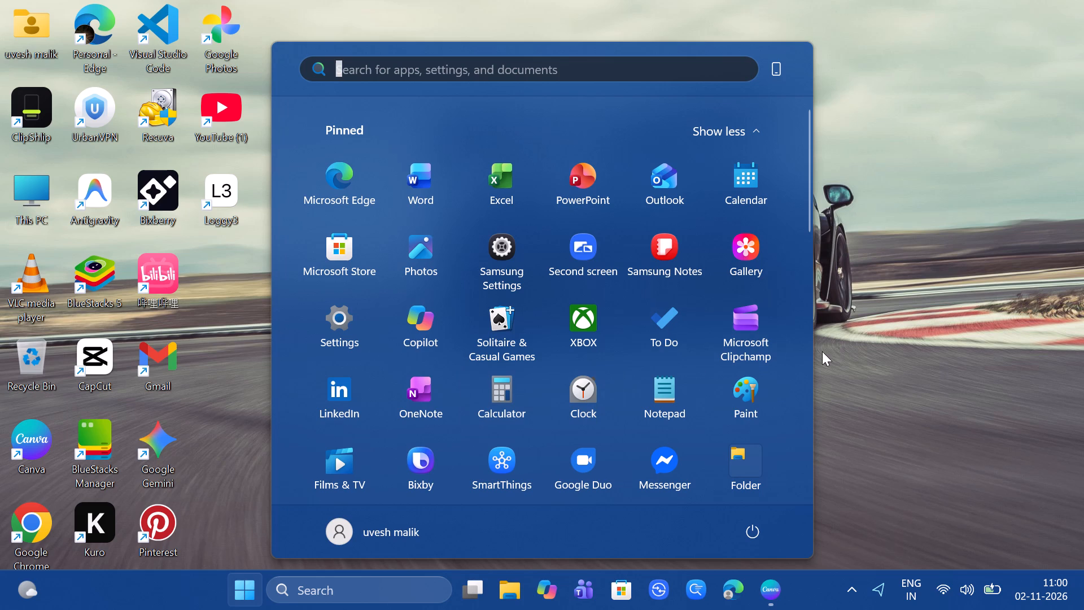
pyautogui.click(859, 354)
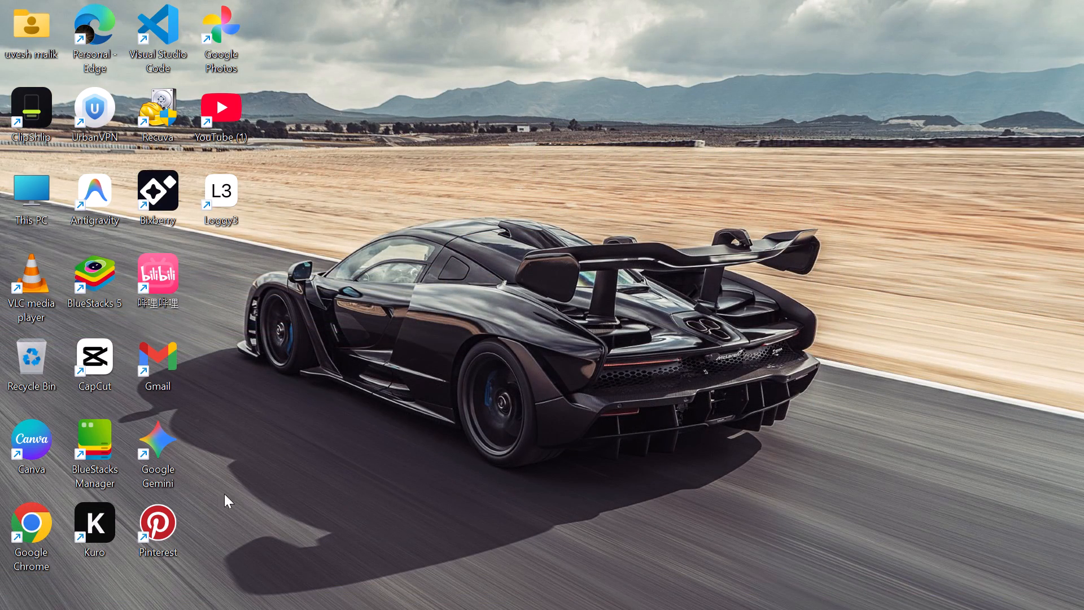
pyautogui.click(254, 607)
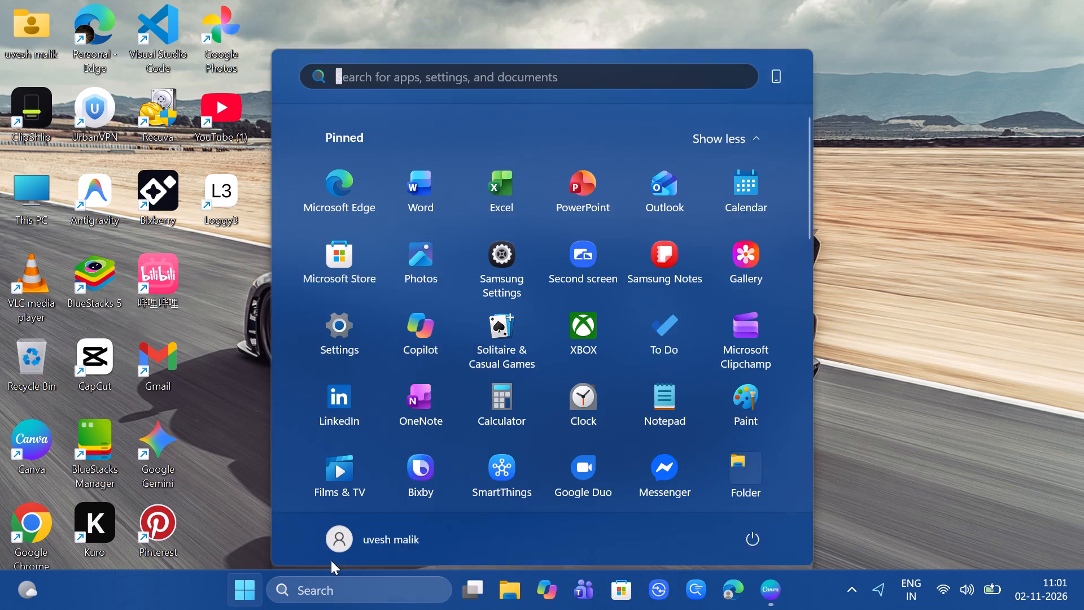
pyautogui.scroll(-2, 591, 455)
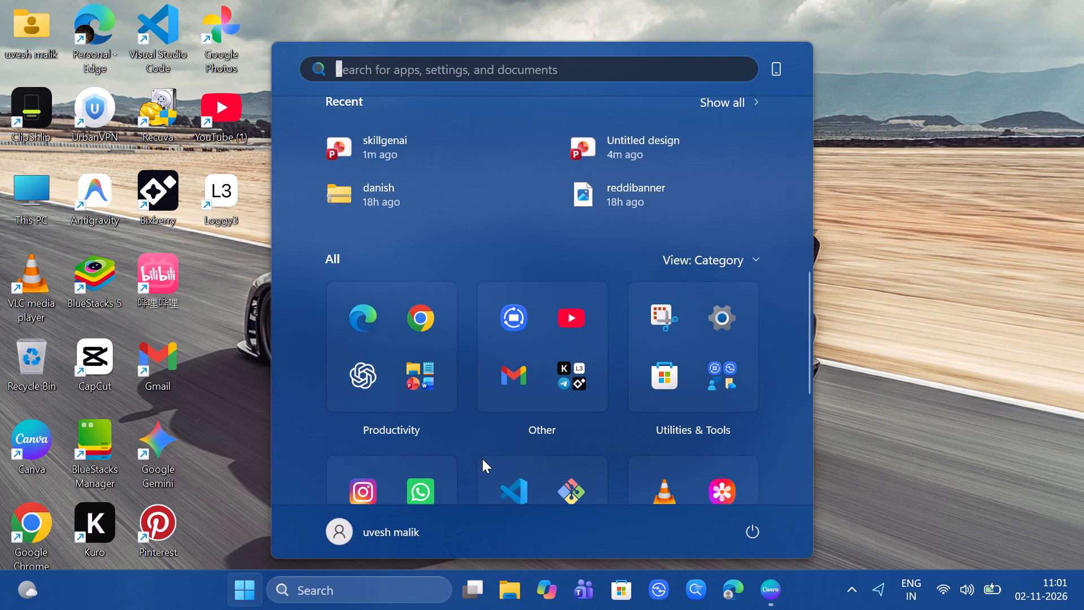
pyautogui.click(430, 495)
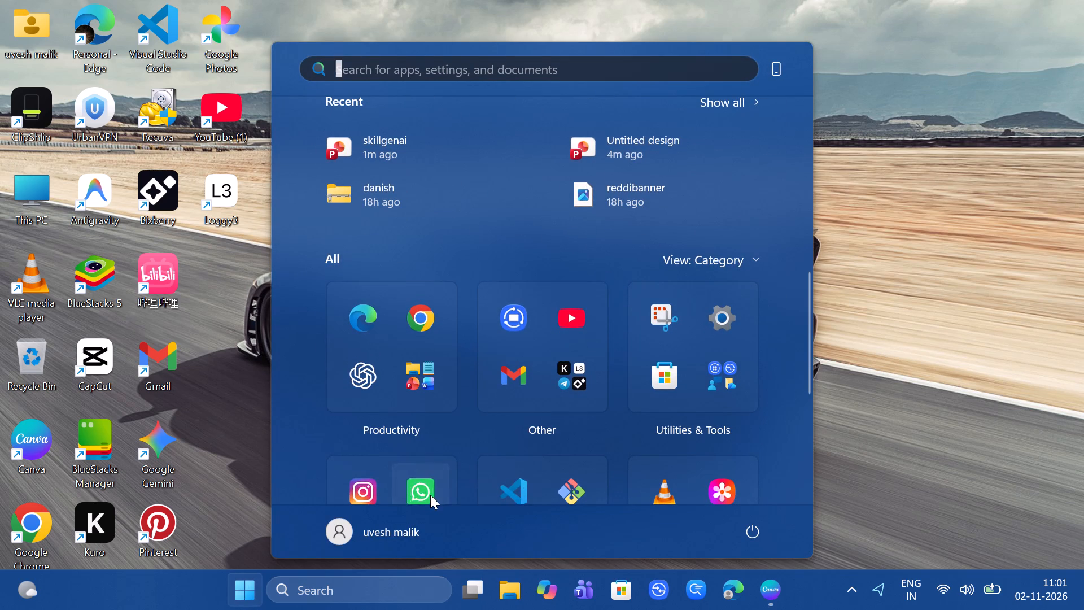
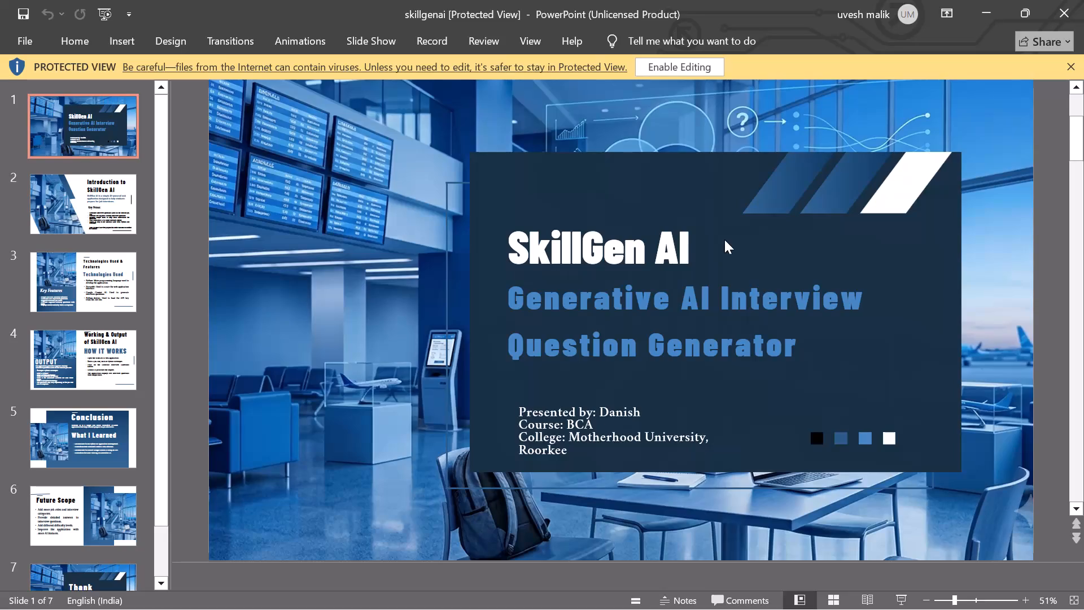
# Review the title slide and the Introduction to SkillGen AI slide in the skillgenai presentation.
pyautogui.scroll(-1, 648, 325)
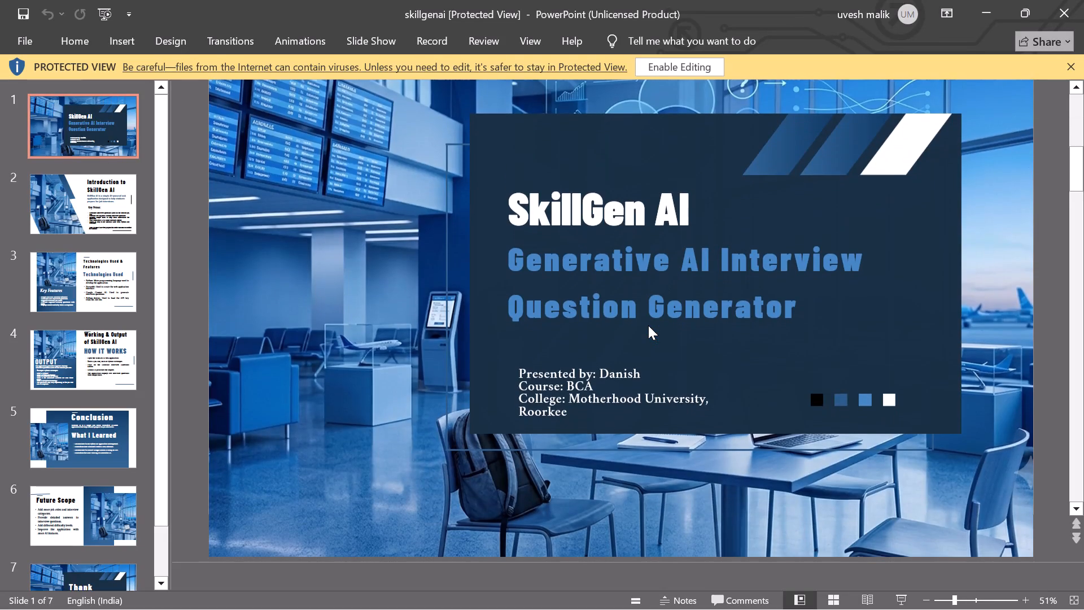
pyautogui.scroll(-2, 648, 325)
pyautogui.scroll(1, 648, 325)
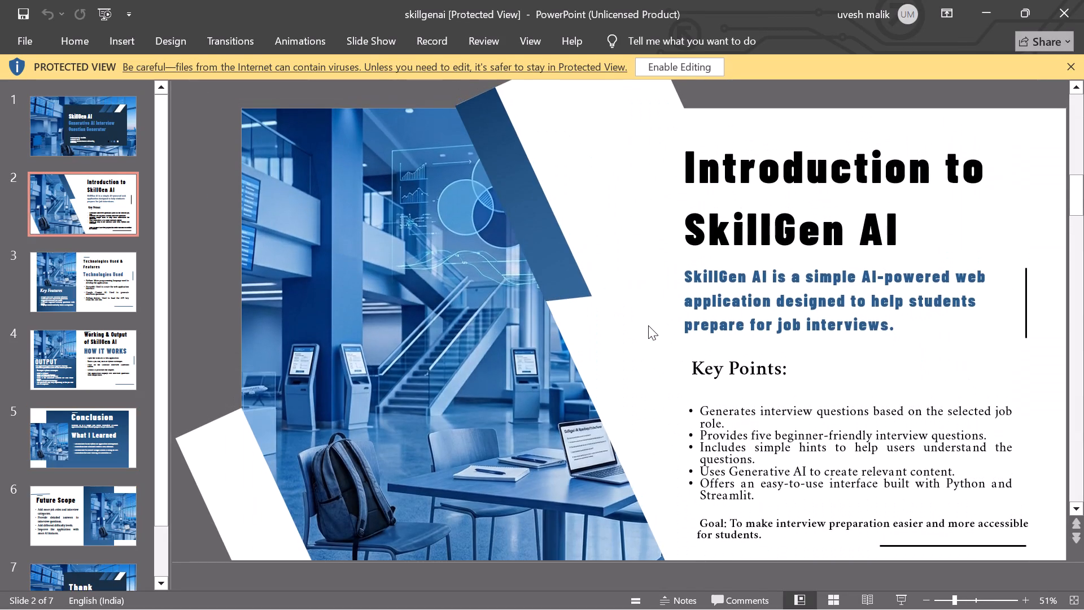
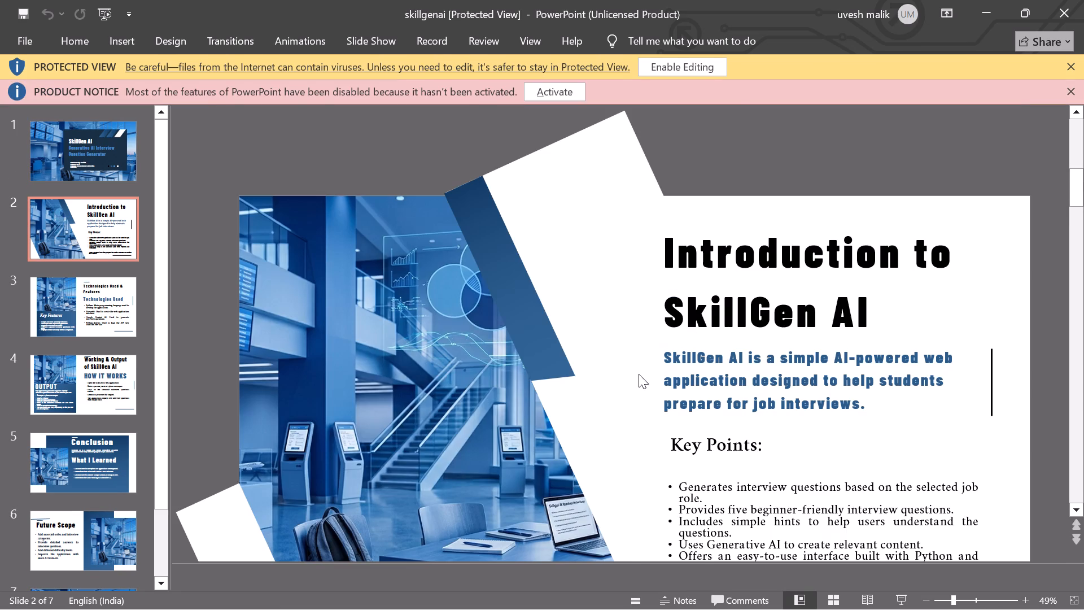
# Look through the skillgenai slides from the SkillGen AI title slide through the Conclusion and Future Scope slides to the end of the deck.
pyautogui.scroll(1, 639, 374)
pyautogui.scroll(-1, 639, 374)
pyautogui.scroll(1, 639, 374)
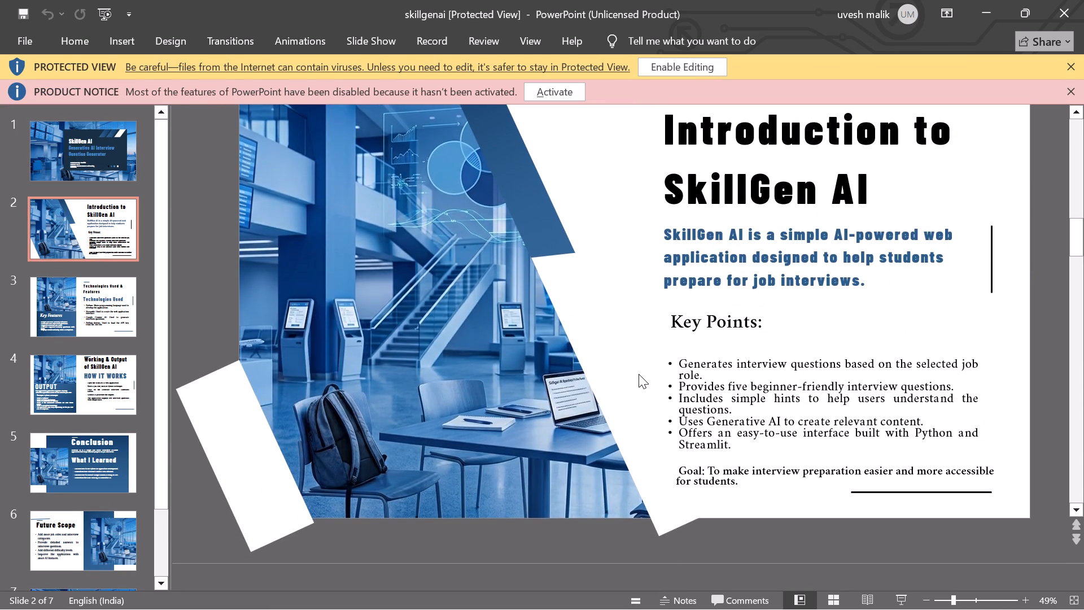
pyautogui.scroll(3, 639, 374)
pyautogui.scroll(-1, 639, 374)
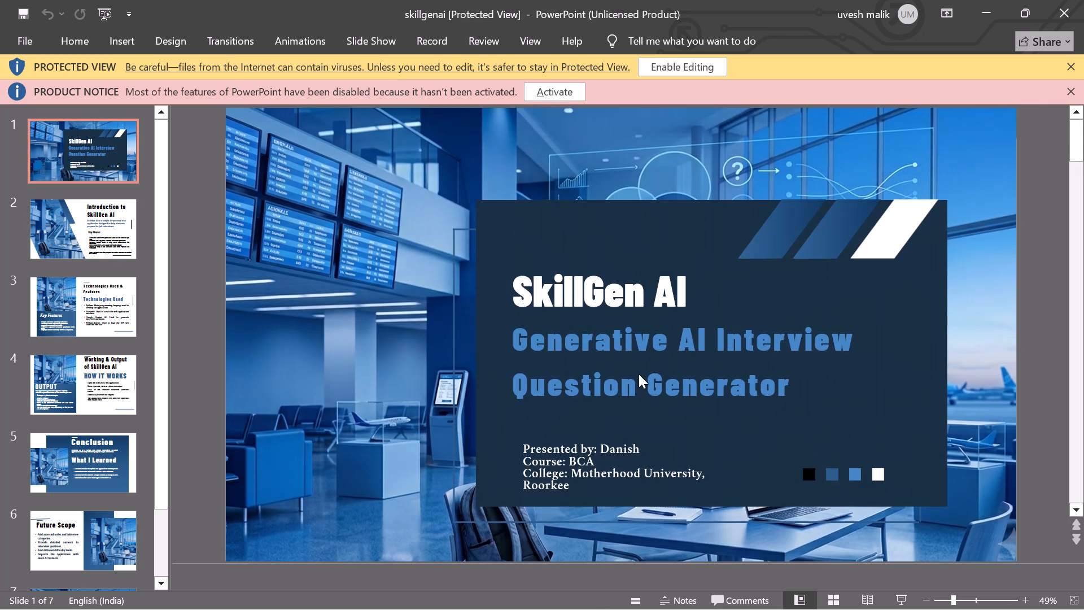
pyautogui.scroll(-3, 639, 374)
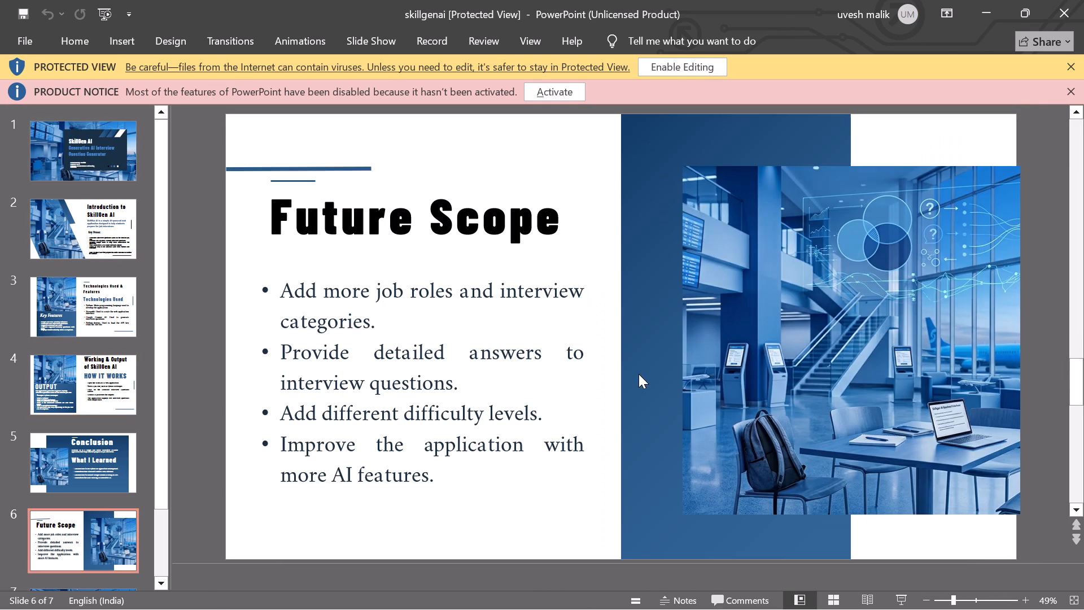
pyautogui.scroll(1, 639, 374)
pyautogui.scroll(-1, 639, 374)
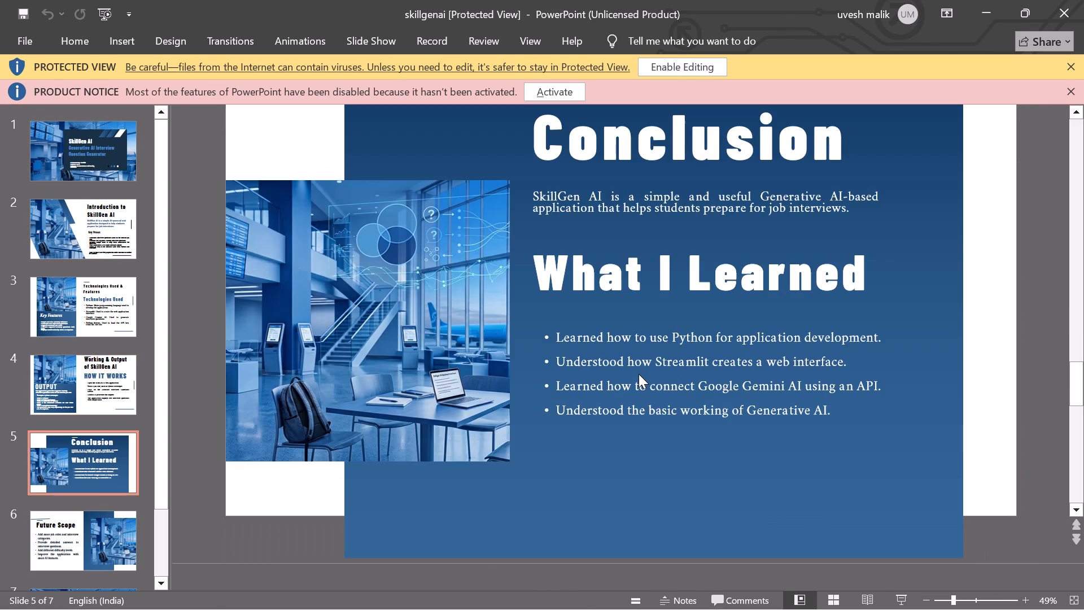
pyautogui.scroll(-2, 639, 374)
pyautogui.scroll(1, 639, 374)
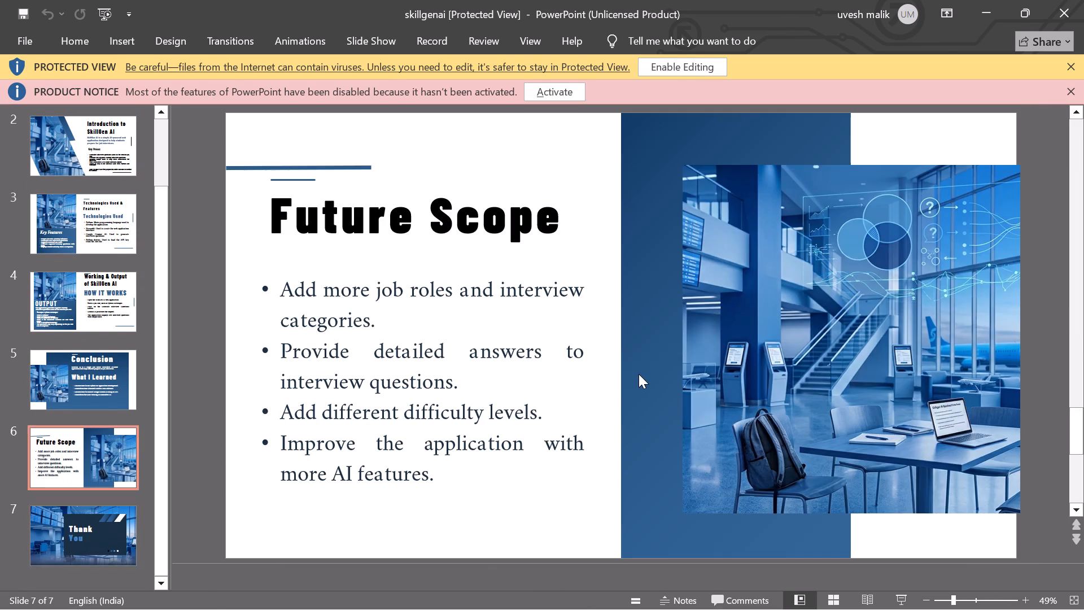
# Review the Conclusion, Working & Output of SkillGen AI, and Technologies Used & Features slides in reverse order.
pyautogui.click(107, 382)
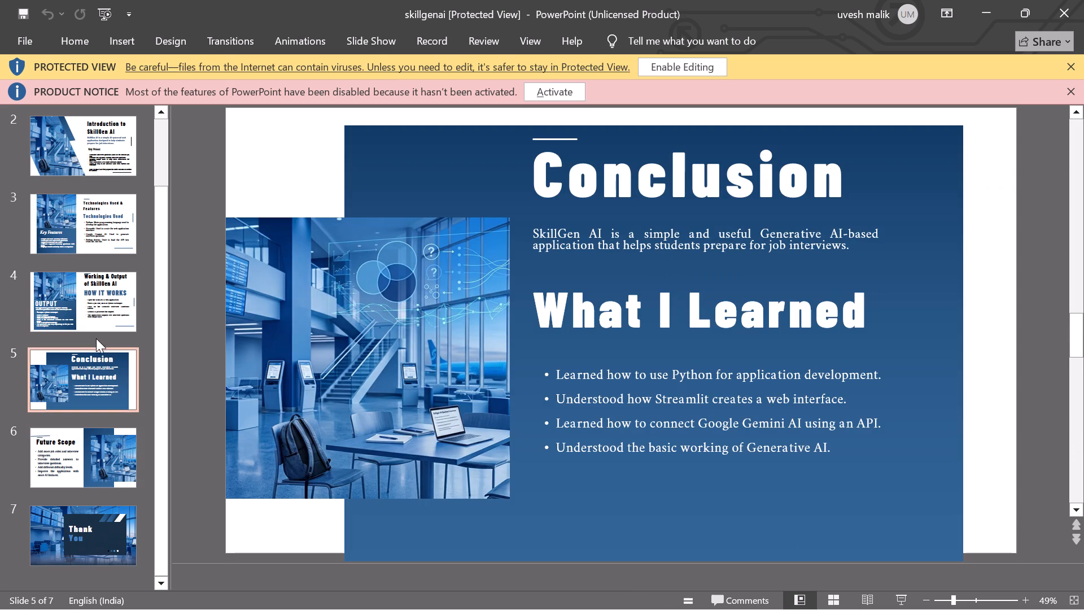
pyautogui.click(93, 319)
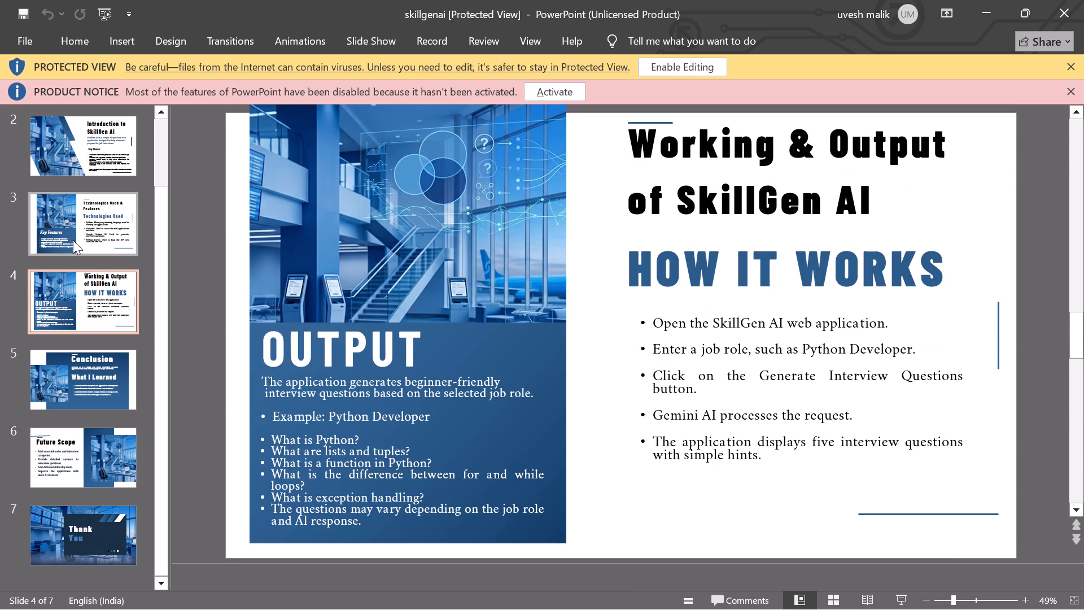
pyautogui.click(74, 236)
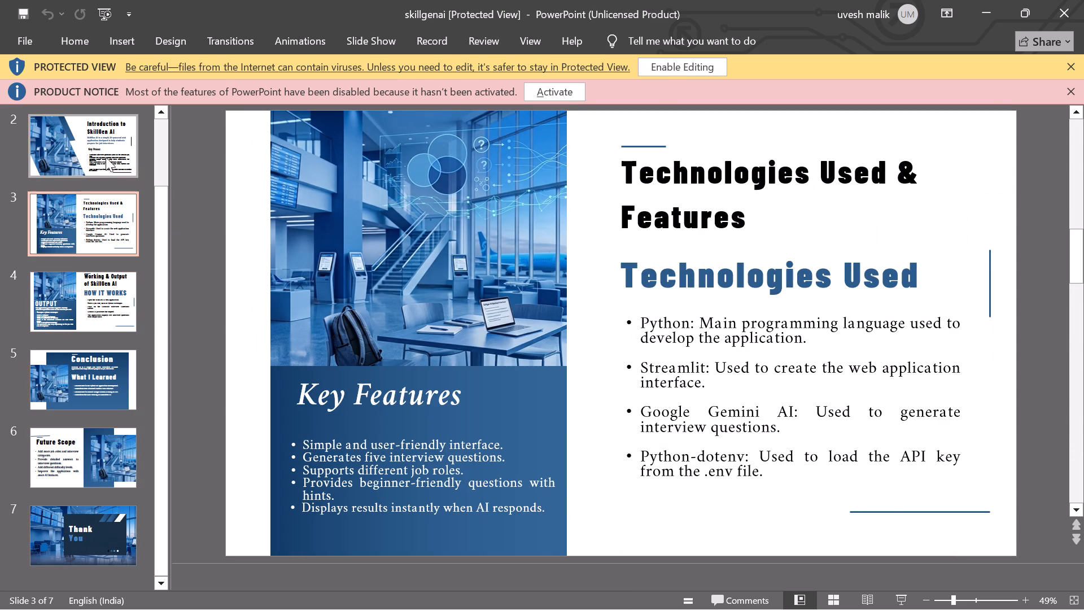
# Review the Introduction to SkillGen AI slide and the SkillGen AI title slide, returning to the introduction's key points and goal.
pyautogui.click(102, 156)
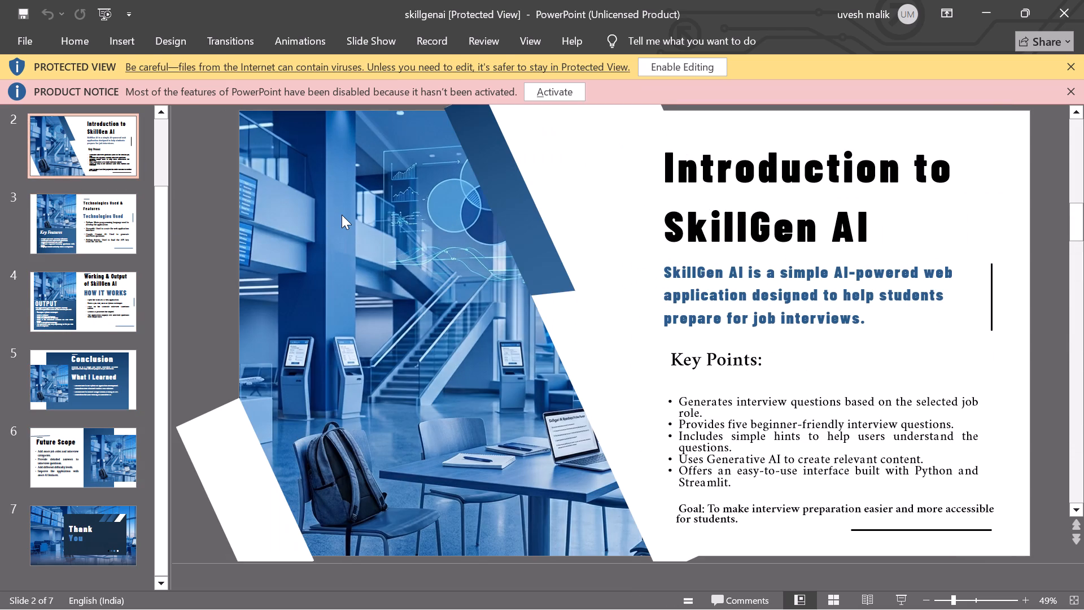
pyautogui.scroll(1, 403, 260)
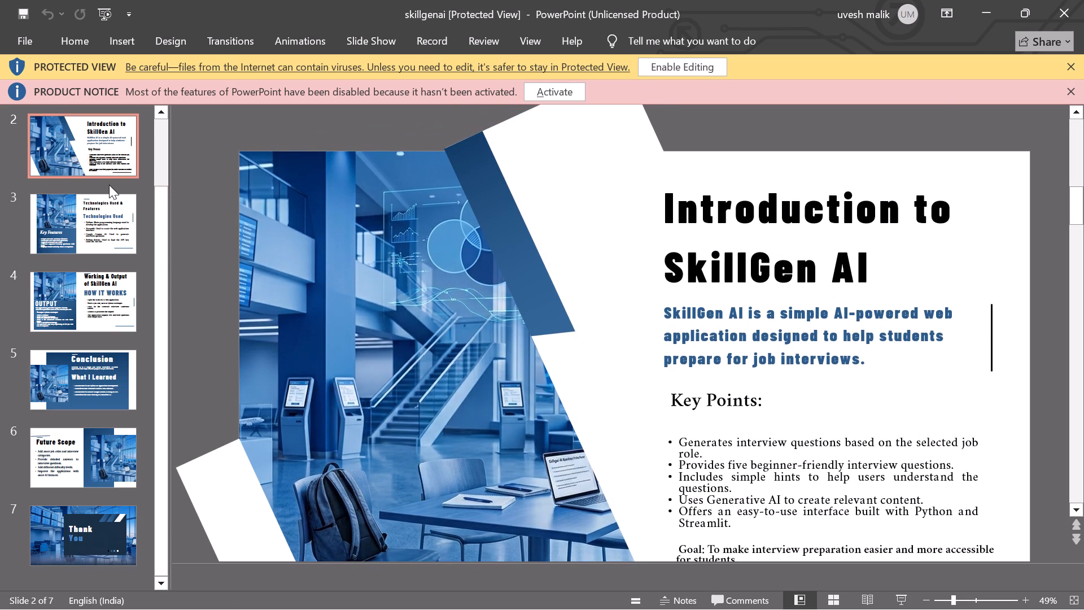
pyautogui.scroll(1, 109, 185)
pyautogui.scroll(1, 75, 110)
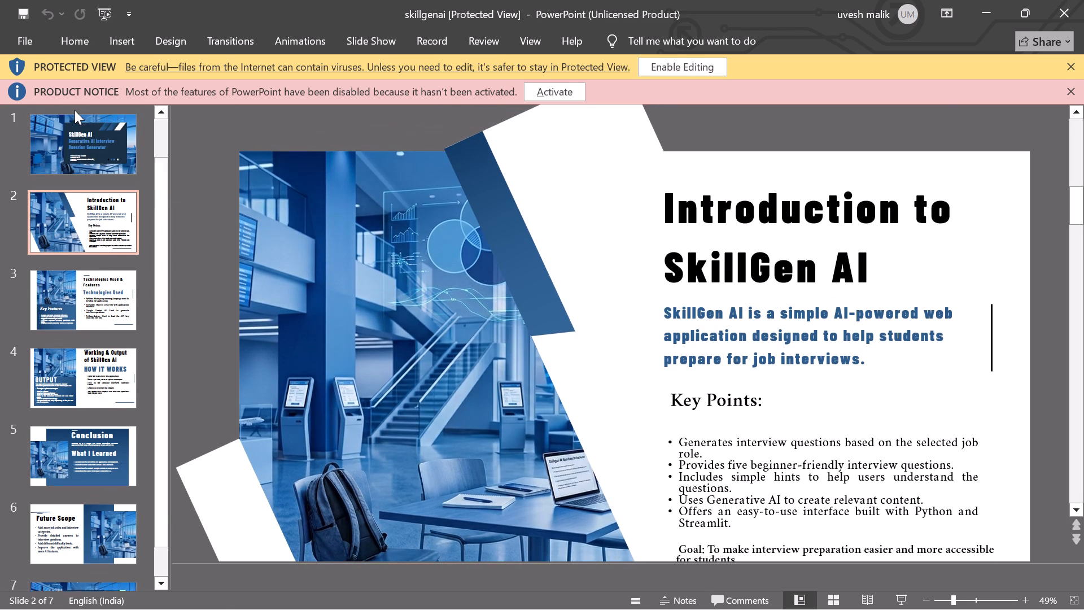
pyautogui.click(75, 153)
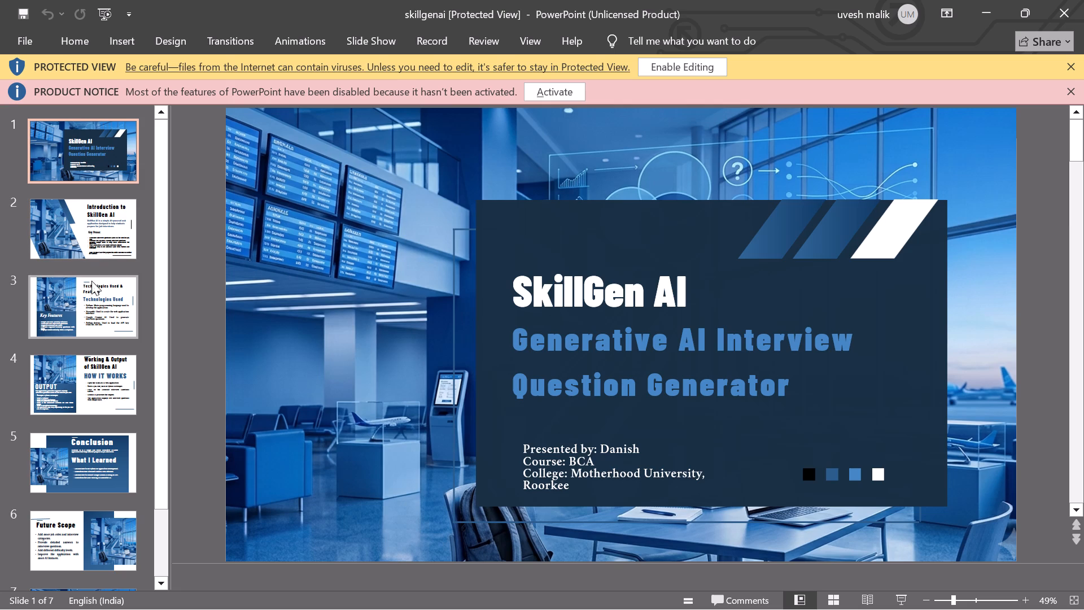
pyautogui.click(82, 233)
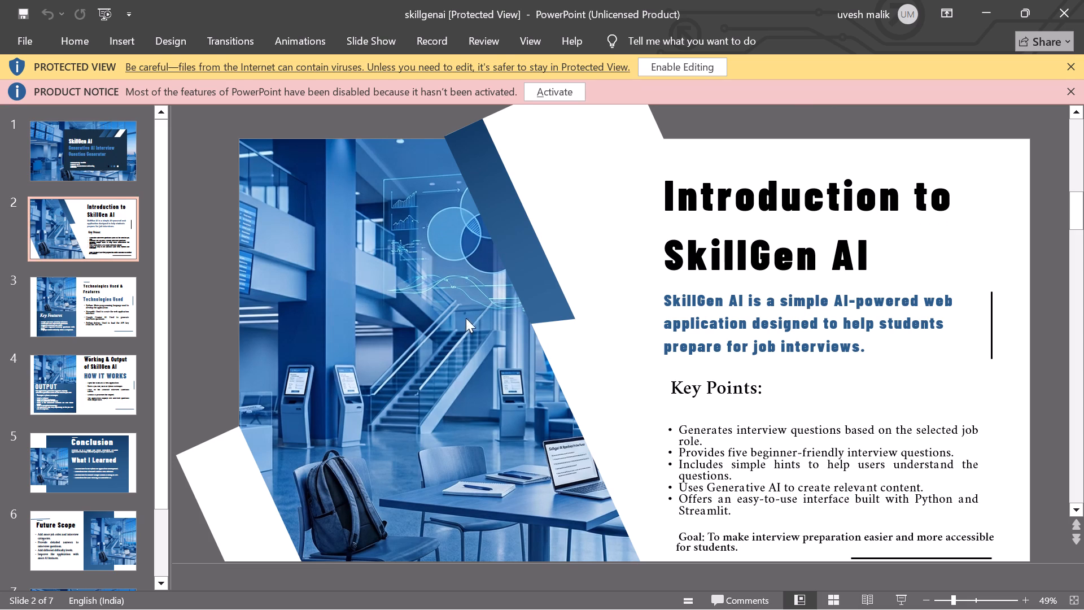
pyautogui.scroll(-1, 440, 338)
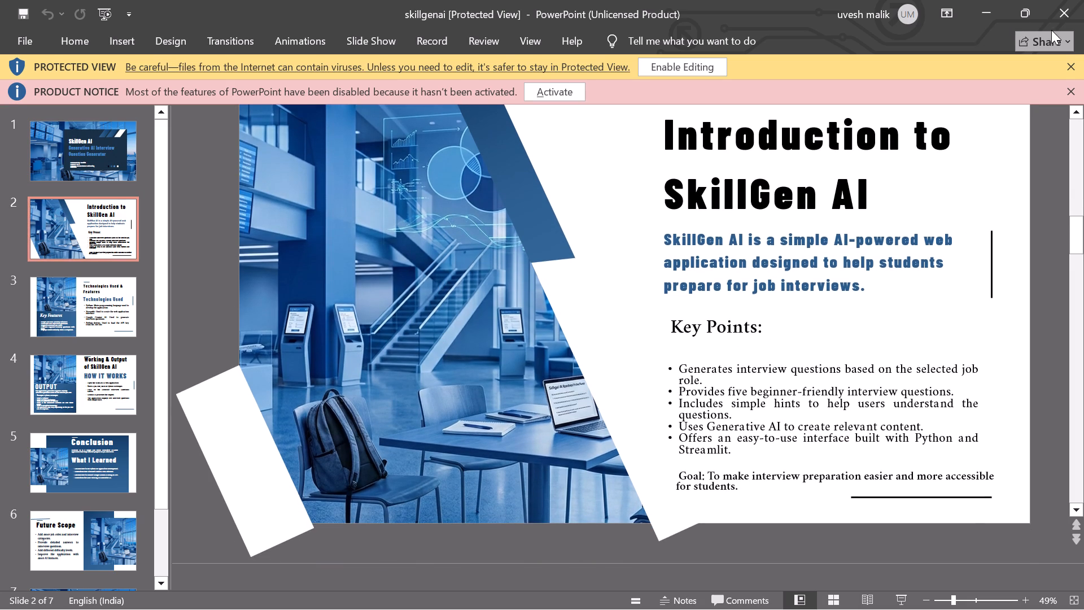
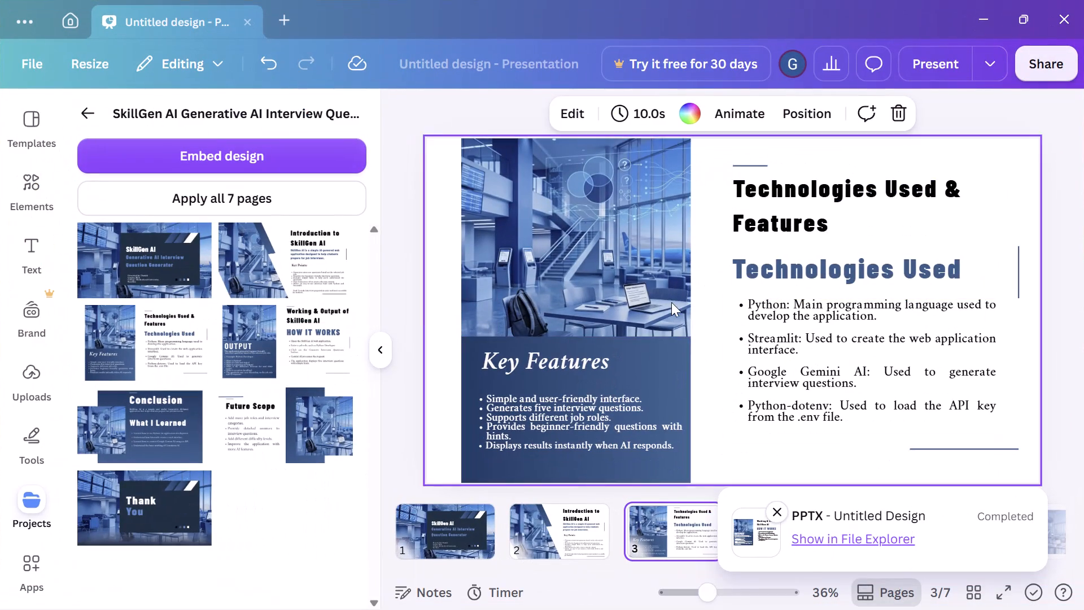
# Replace page 3, Technologies Used & Features, with the Introduction to SkillGen AI page from the SkillGen AI project design.
pyautogui.click(281, 252)
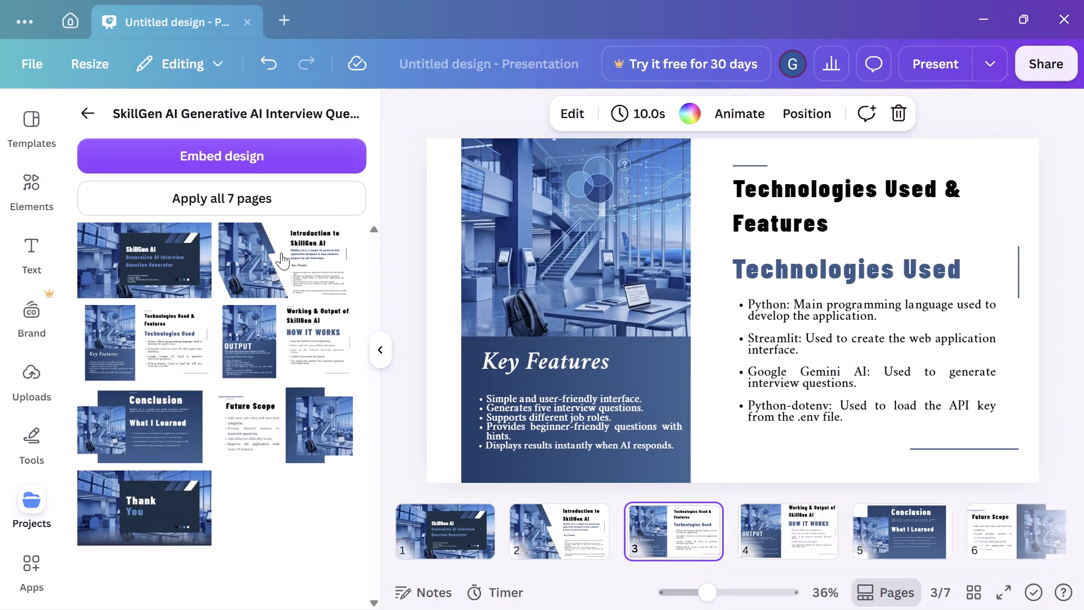
pyautogui.doubleClick(276, 289)
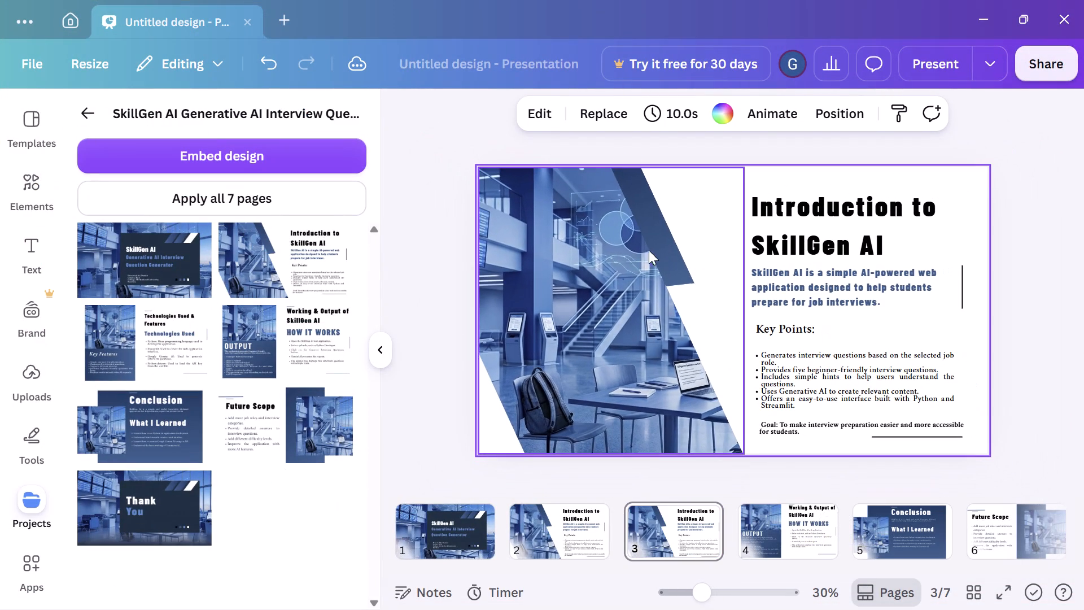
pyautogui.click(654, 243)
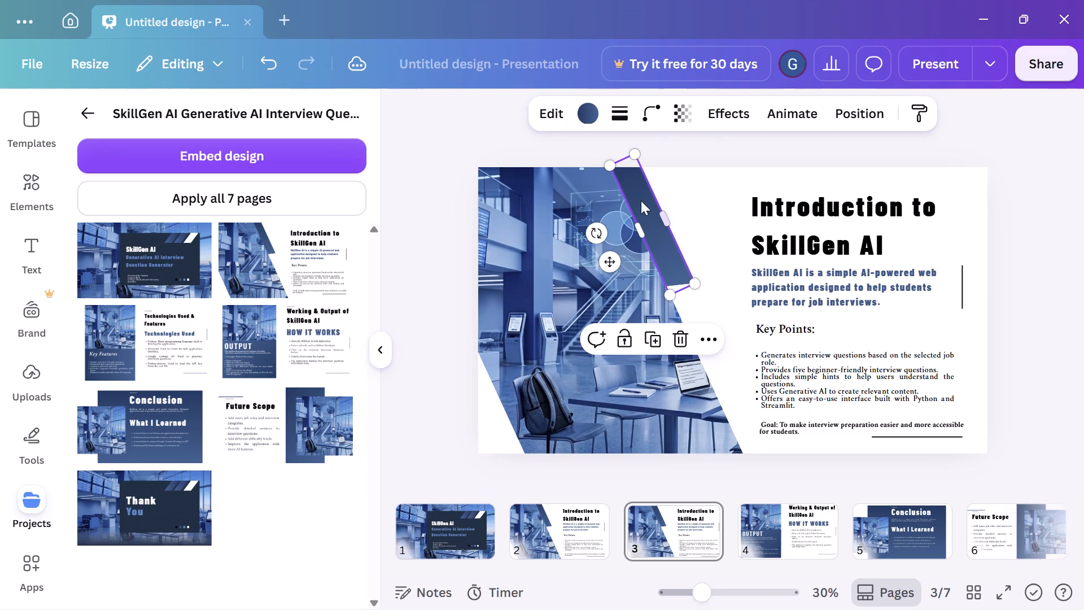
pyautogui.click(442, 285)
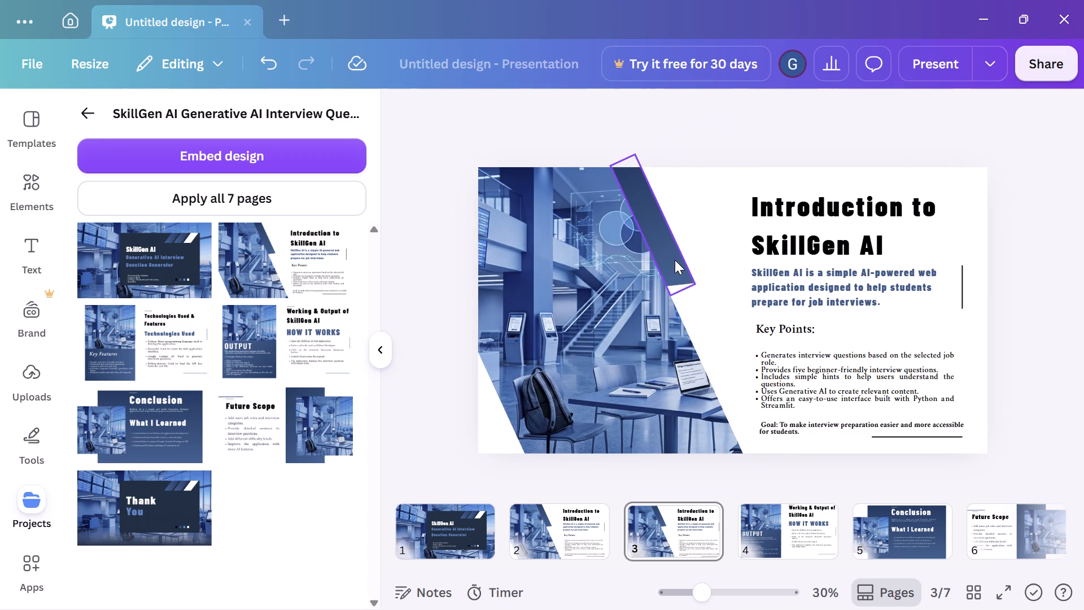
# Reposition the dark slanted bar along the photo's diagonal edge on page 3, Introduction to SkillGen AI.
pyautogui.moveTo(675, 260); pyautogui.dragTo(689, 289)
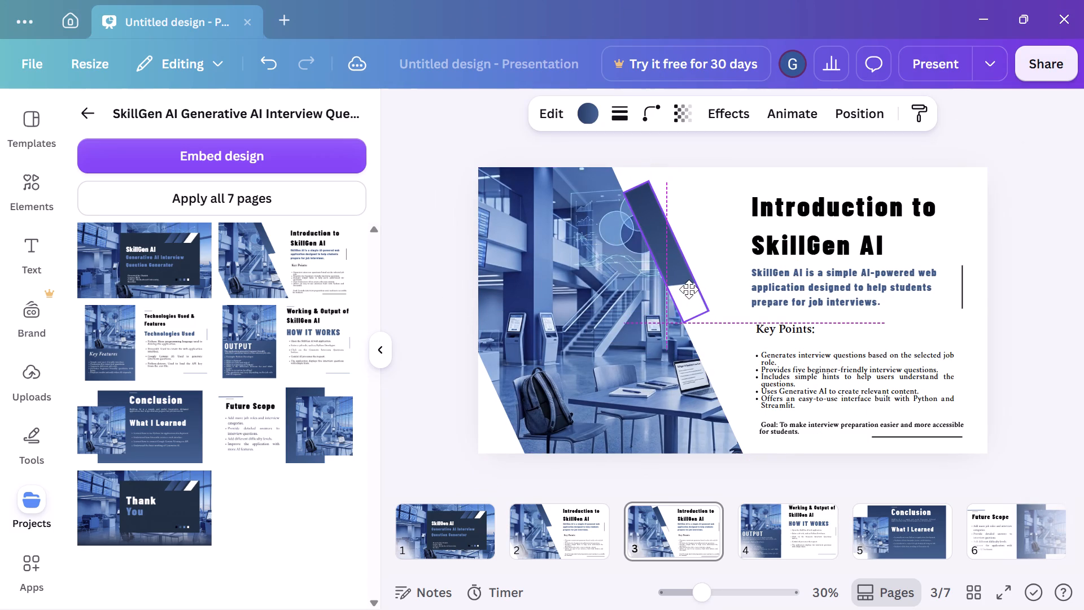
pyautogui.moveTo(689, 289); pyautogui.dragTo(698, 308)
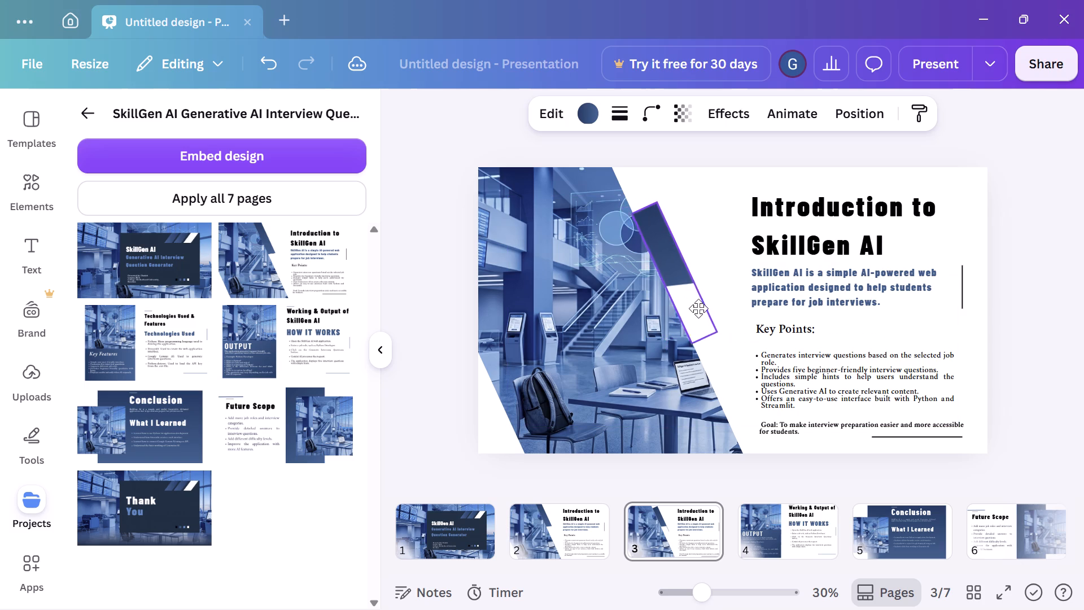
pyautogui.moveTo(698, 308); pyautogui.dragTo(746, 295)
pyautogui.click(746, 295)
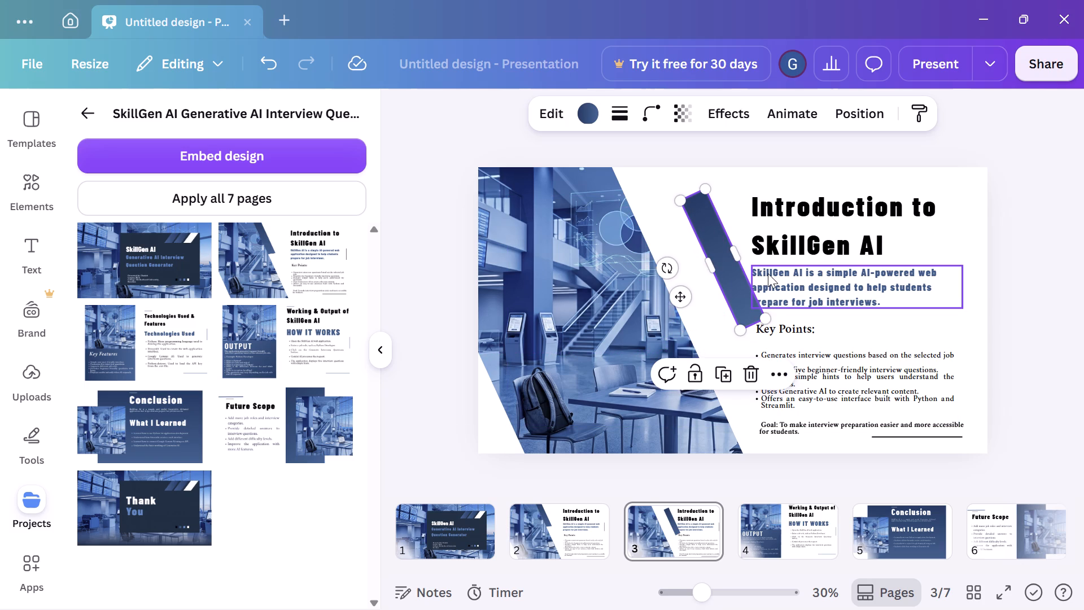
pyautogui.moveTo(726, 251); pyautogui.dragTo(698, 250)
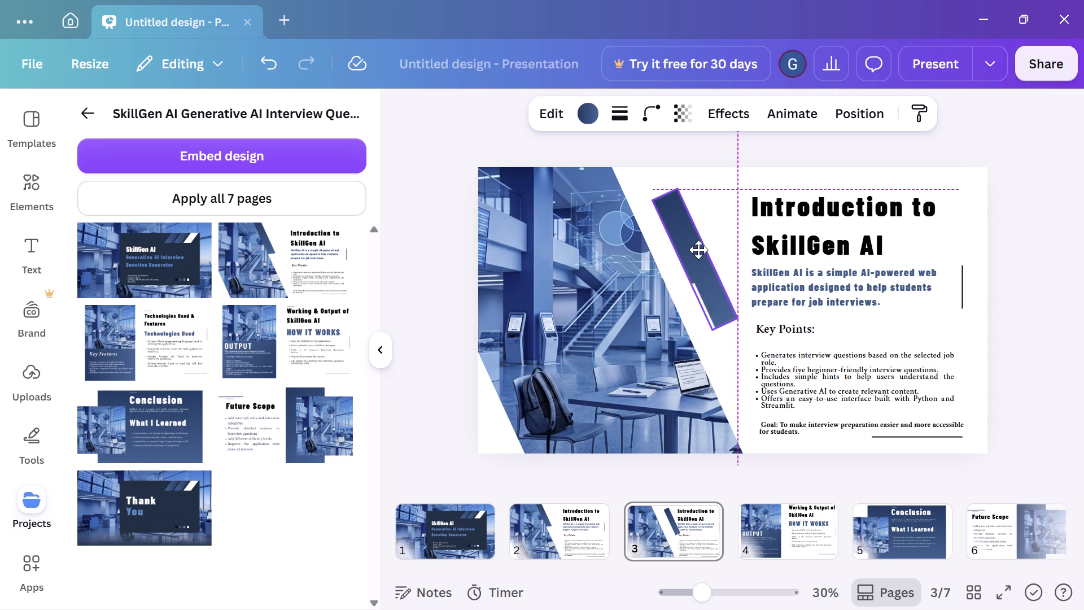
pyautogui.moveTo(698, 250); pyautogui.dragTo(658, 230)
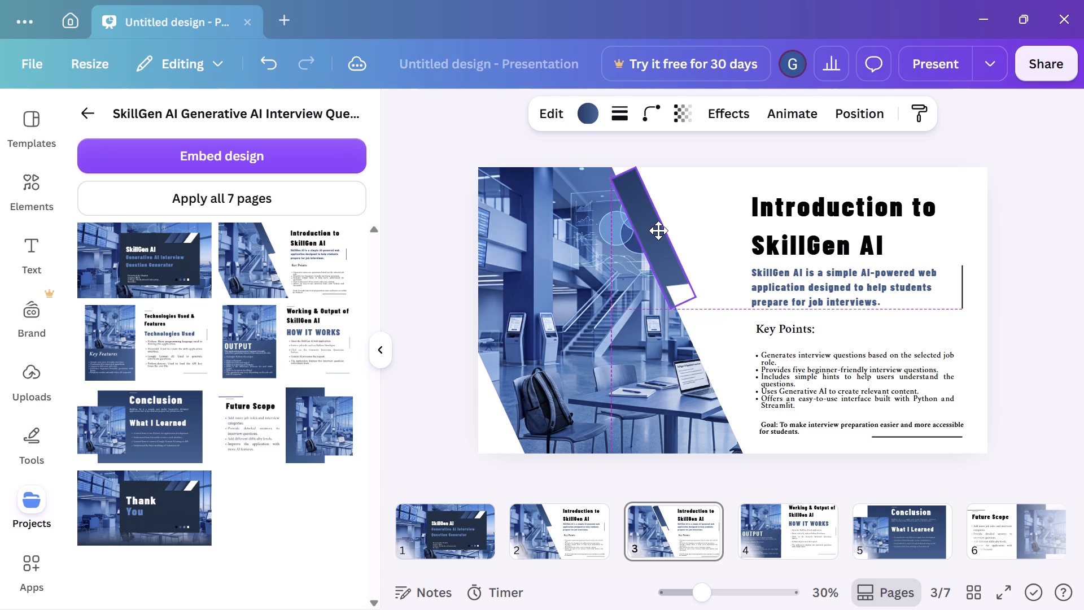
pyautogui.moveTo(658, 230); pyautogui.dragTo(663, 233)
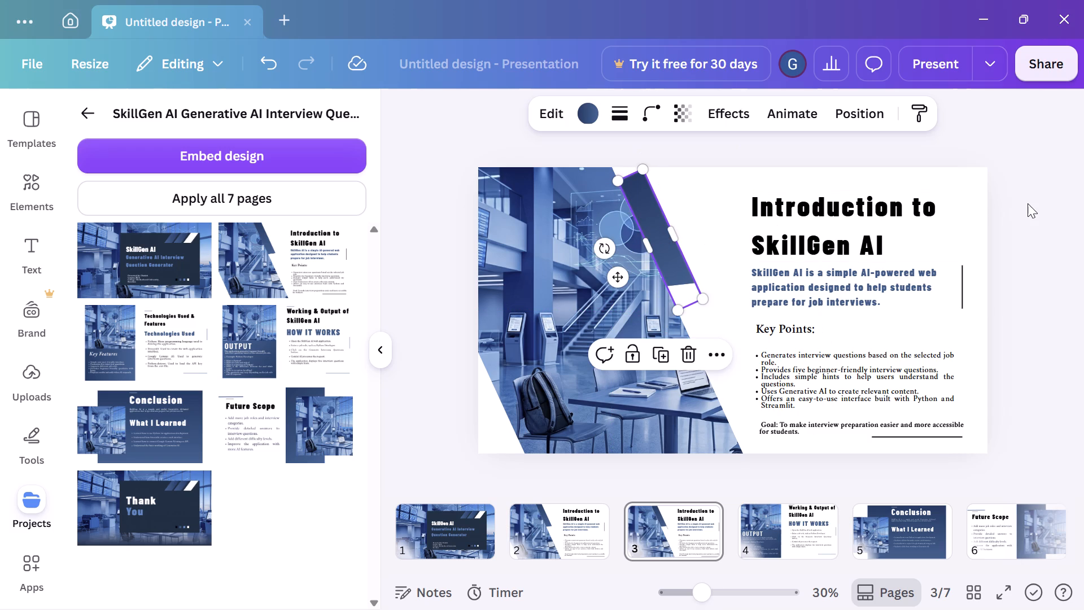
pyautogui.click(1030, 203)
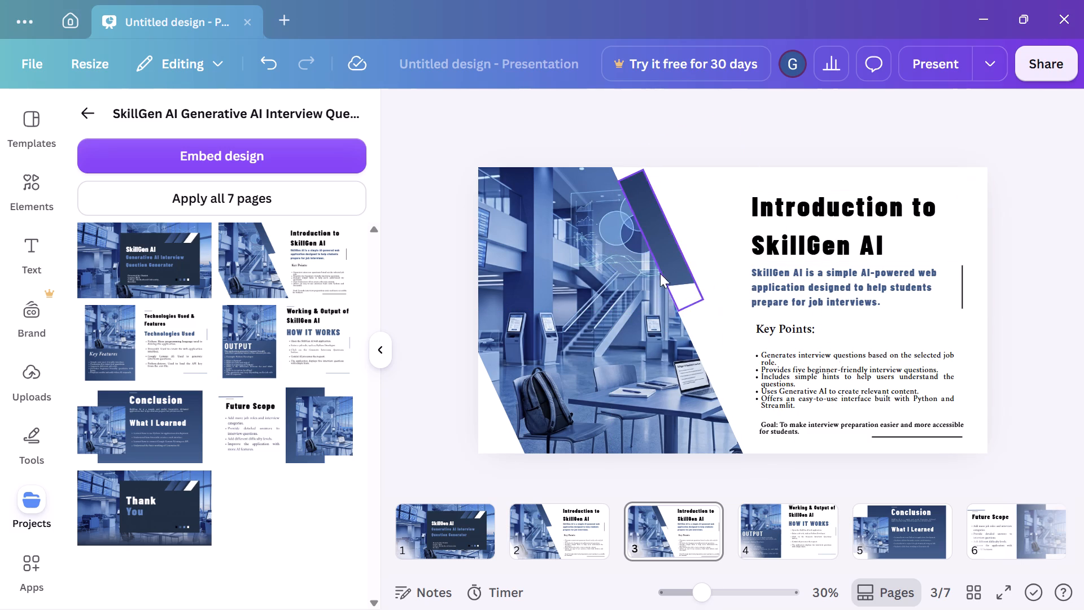
# Widen the page 3 photo slightly toward the Introduction to SkillGen AI text, keeping its full page height.
pyautogui.click(454, 237)
pyautogui.click(493, 243)
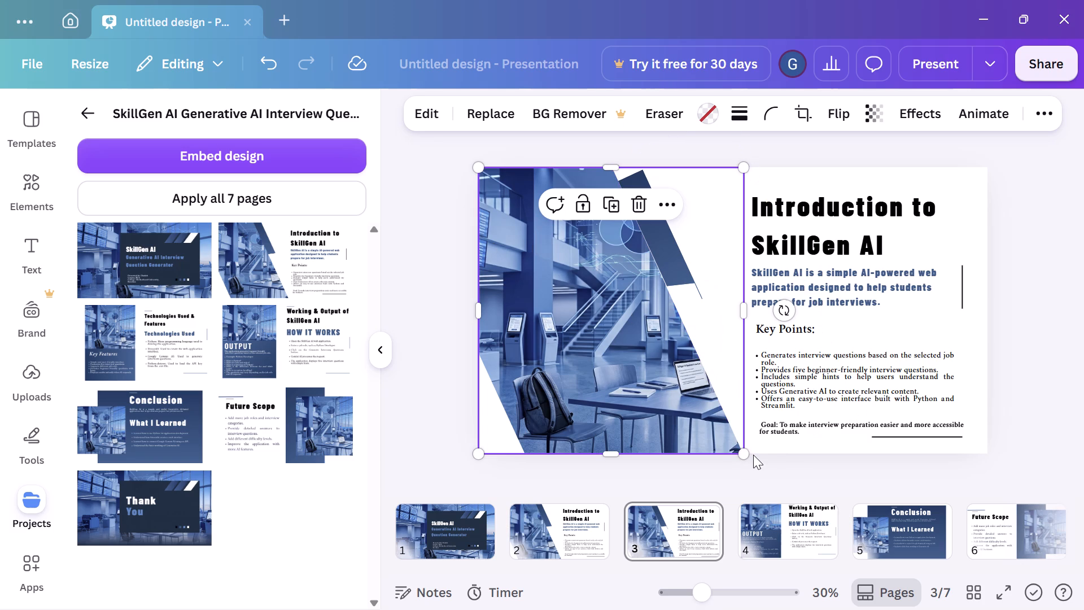
pyautogui.moveTo(740, 455); pyautogui.dragTo(760, 470, button='right')
pyautogui.moveTo(739, 445); pyautogui.dragTo(757, 463)
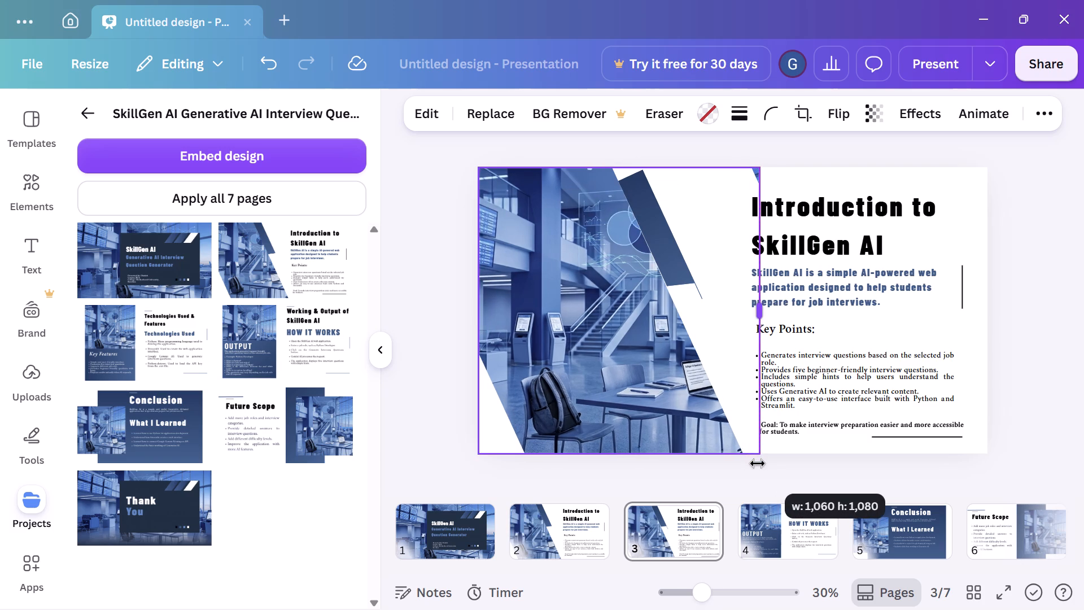
pyautogui.moveTo(757, 463); pyautogui.dragTo(799, 474)
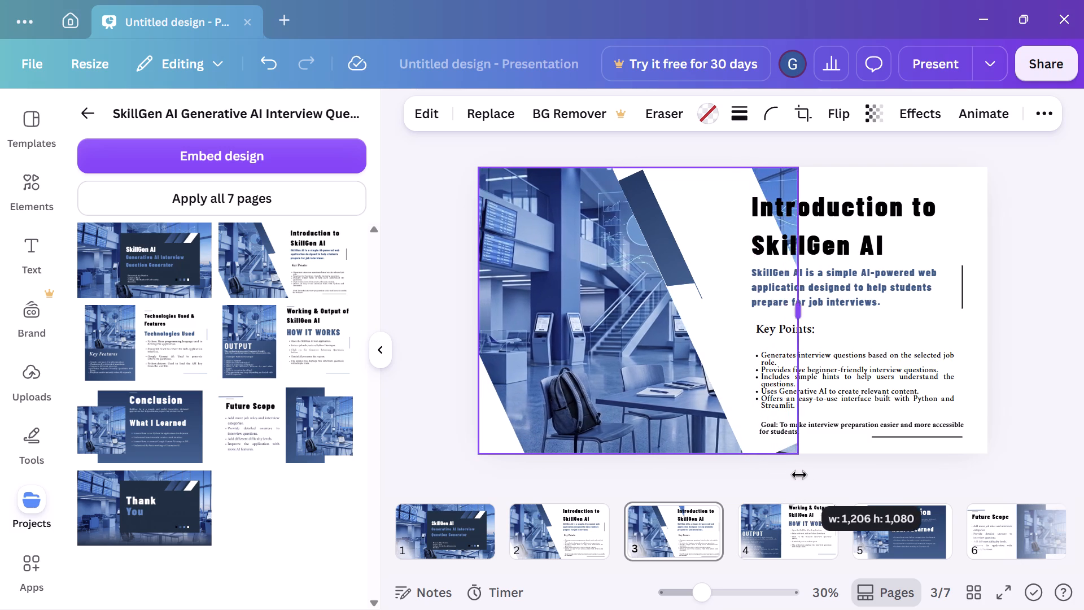
pyautogui.moveTo(799, 474); pyautogui.dragTo(747, 470)
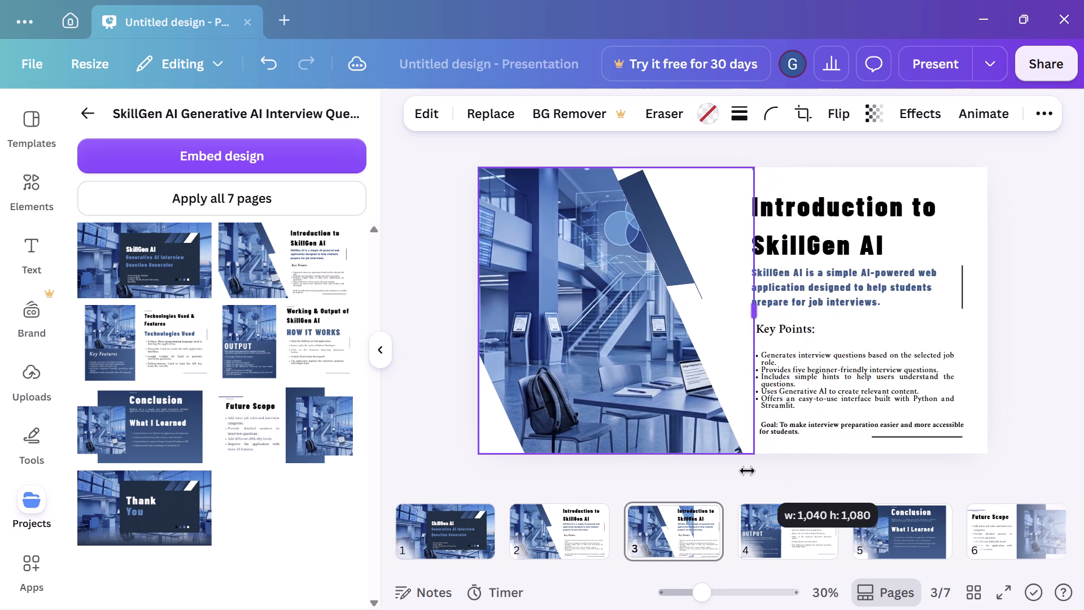
pyautogui.moveTo(747, 470); pyautogui.dragTo(743, 470)
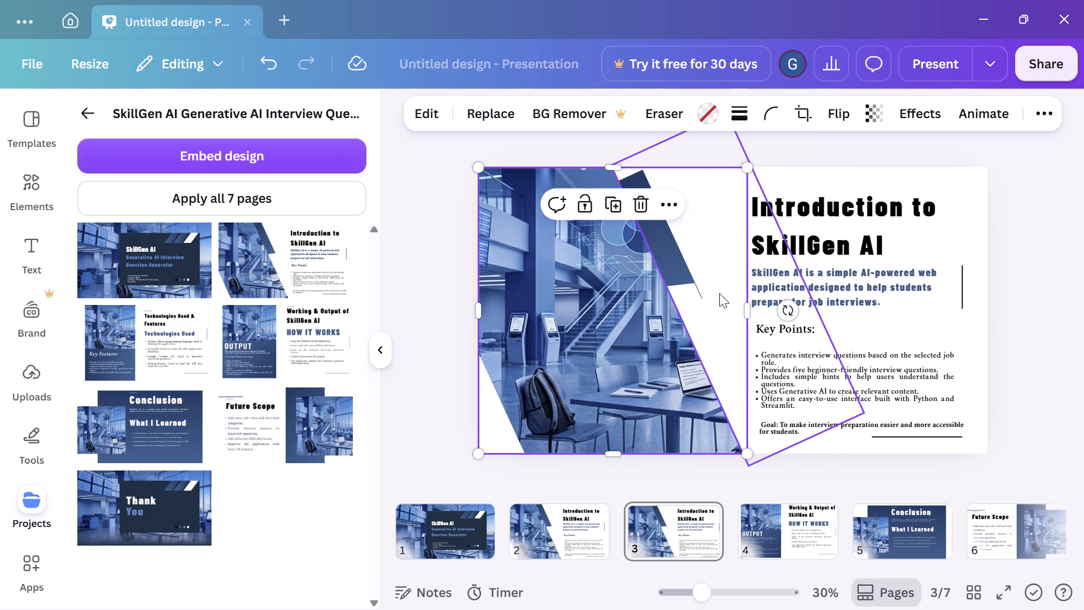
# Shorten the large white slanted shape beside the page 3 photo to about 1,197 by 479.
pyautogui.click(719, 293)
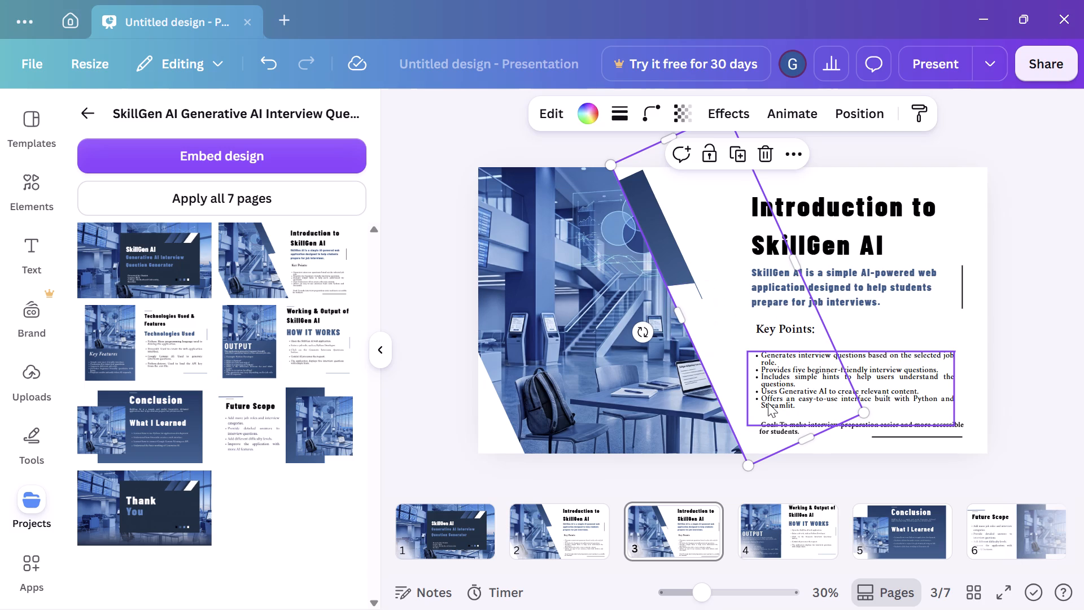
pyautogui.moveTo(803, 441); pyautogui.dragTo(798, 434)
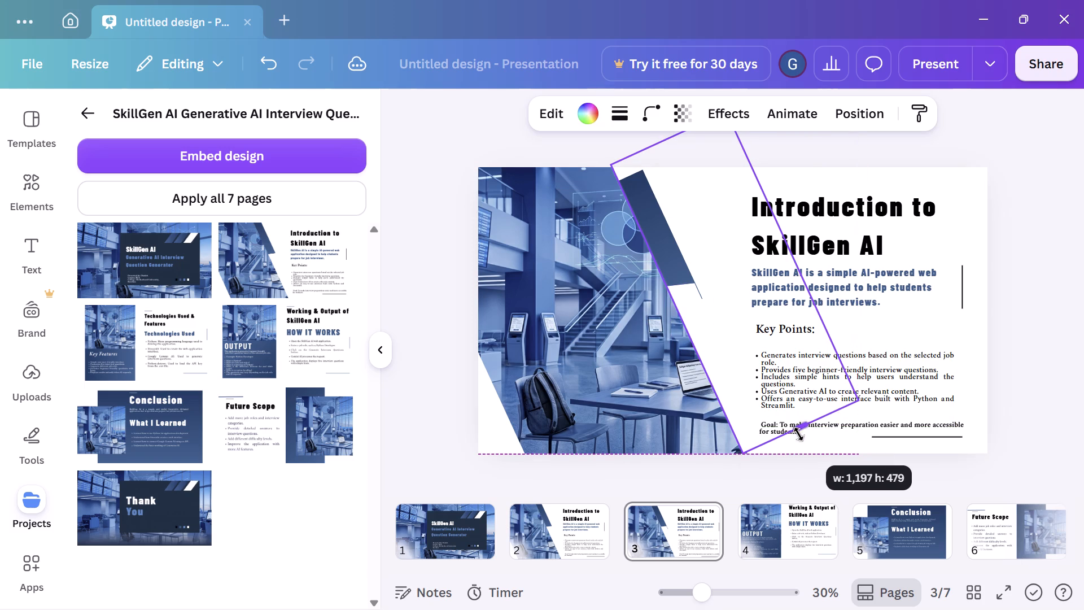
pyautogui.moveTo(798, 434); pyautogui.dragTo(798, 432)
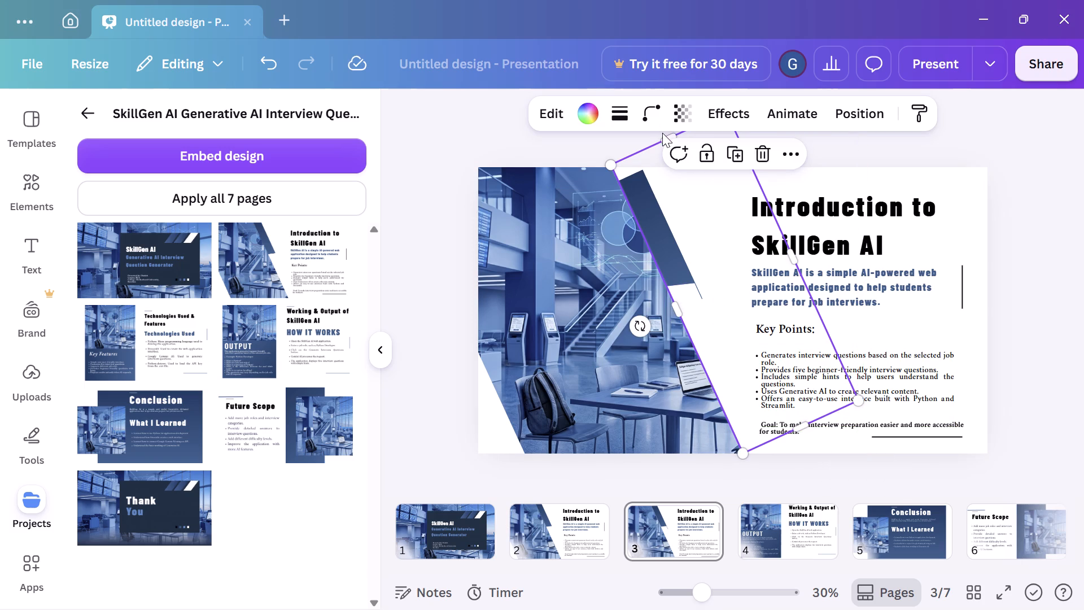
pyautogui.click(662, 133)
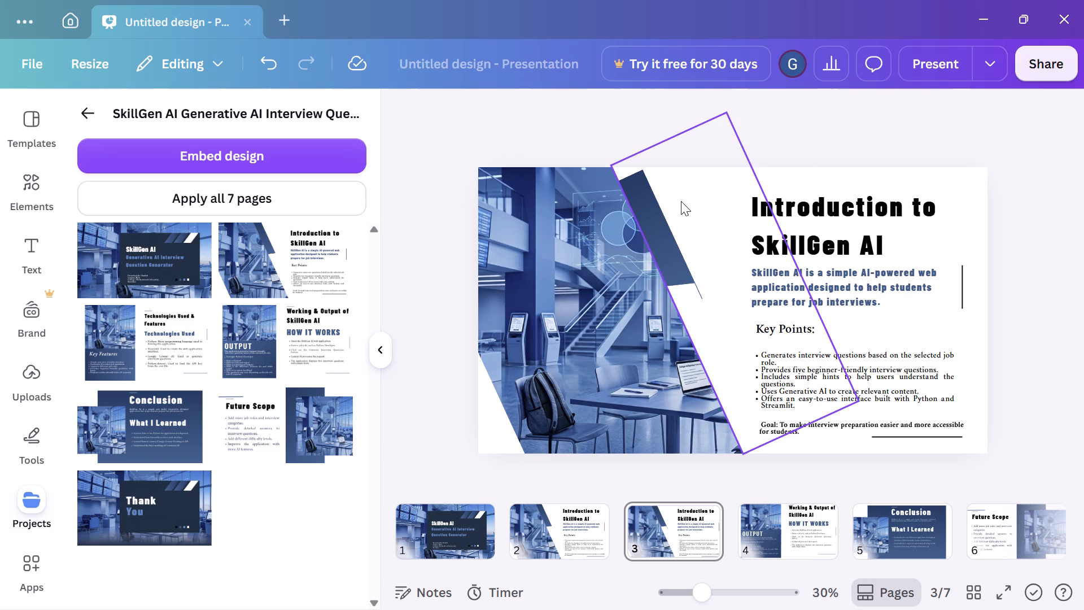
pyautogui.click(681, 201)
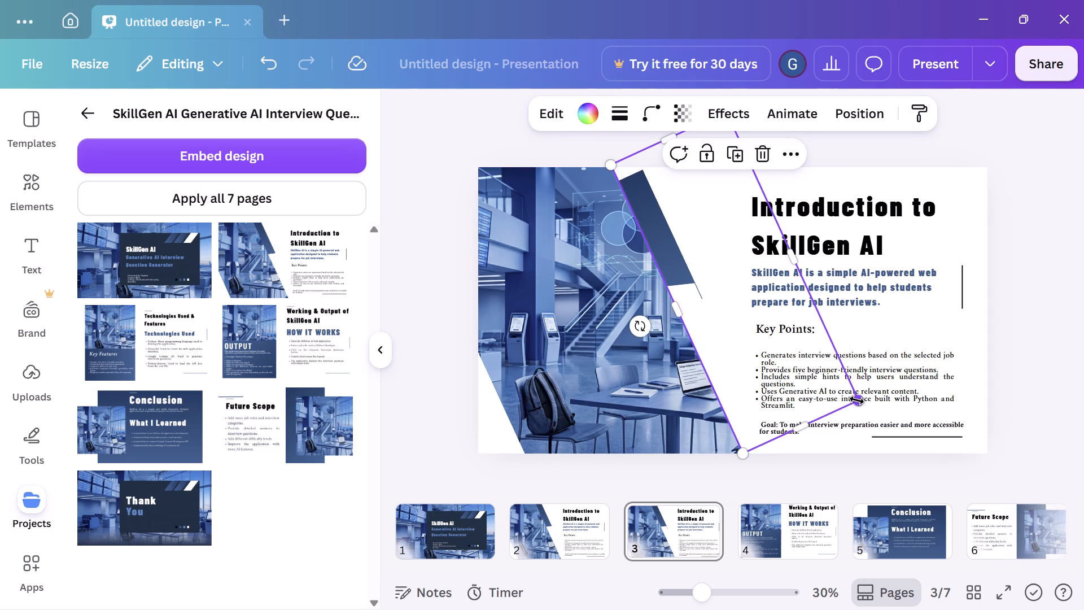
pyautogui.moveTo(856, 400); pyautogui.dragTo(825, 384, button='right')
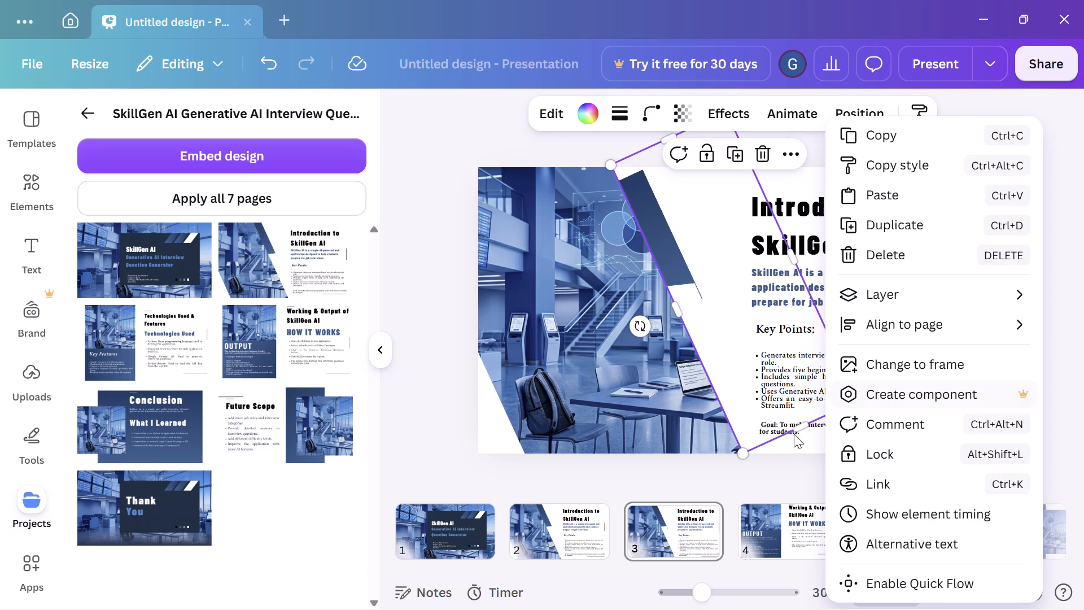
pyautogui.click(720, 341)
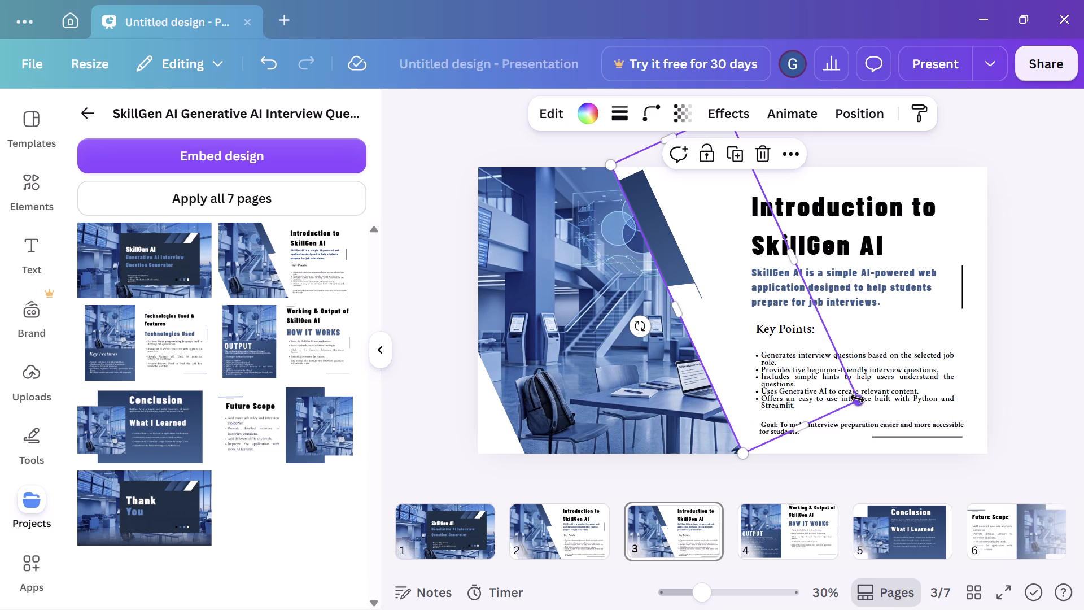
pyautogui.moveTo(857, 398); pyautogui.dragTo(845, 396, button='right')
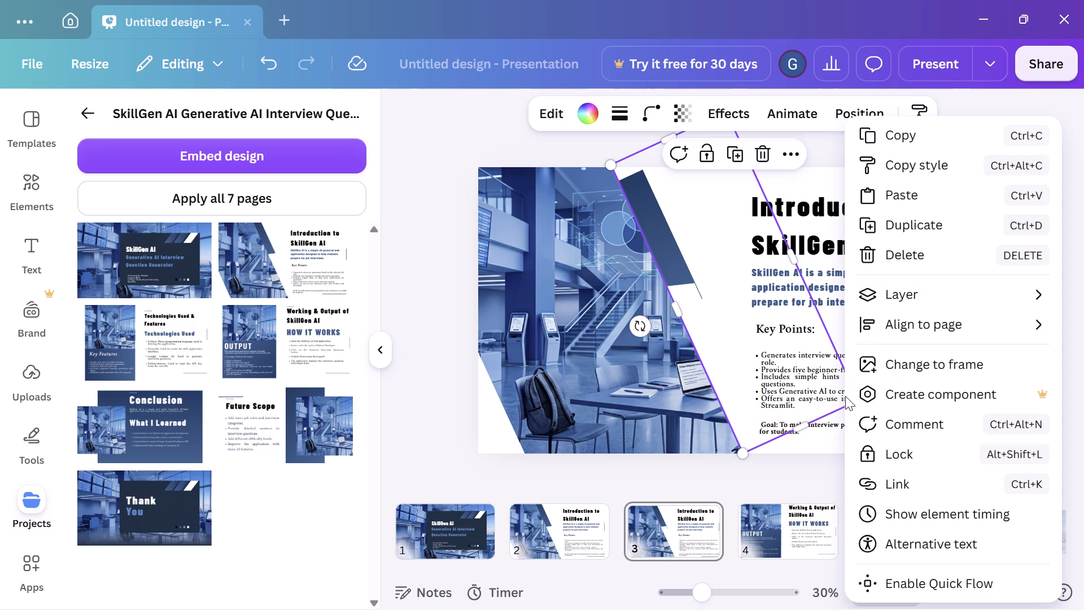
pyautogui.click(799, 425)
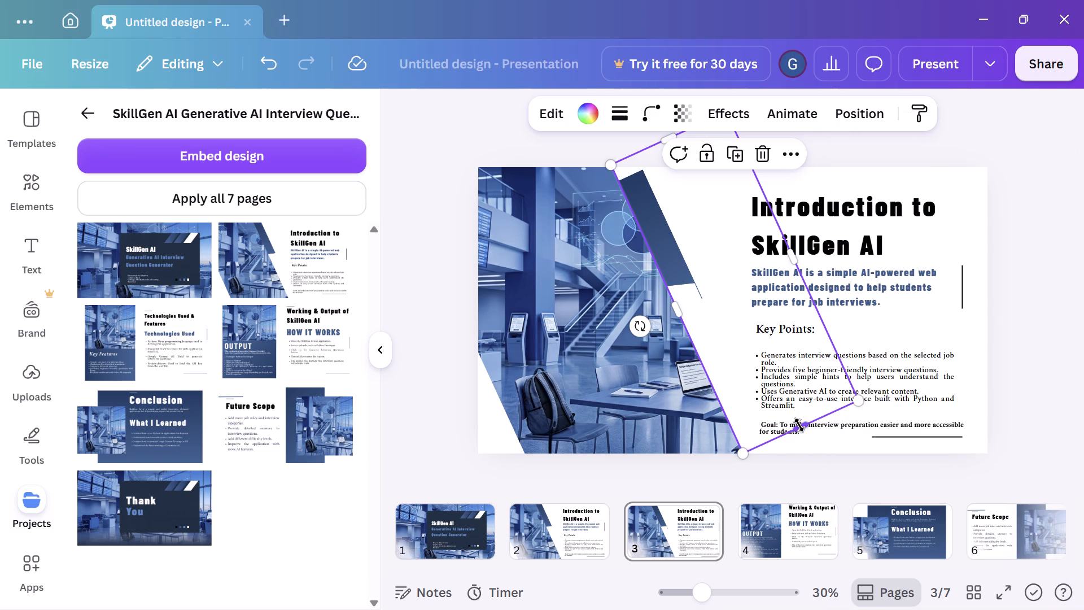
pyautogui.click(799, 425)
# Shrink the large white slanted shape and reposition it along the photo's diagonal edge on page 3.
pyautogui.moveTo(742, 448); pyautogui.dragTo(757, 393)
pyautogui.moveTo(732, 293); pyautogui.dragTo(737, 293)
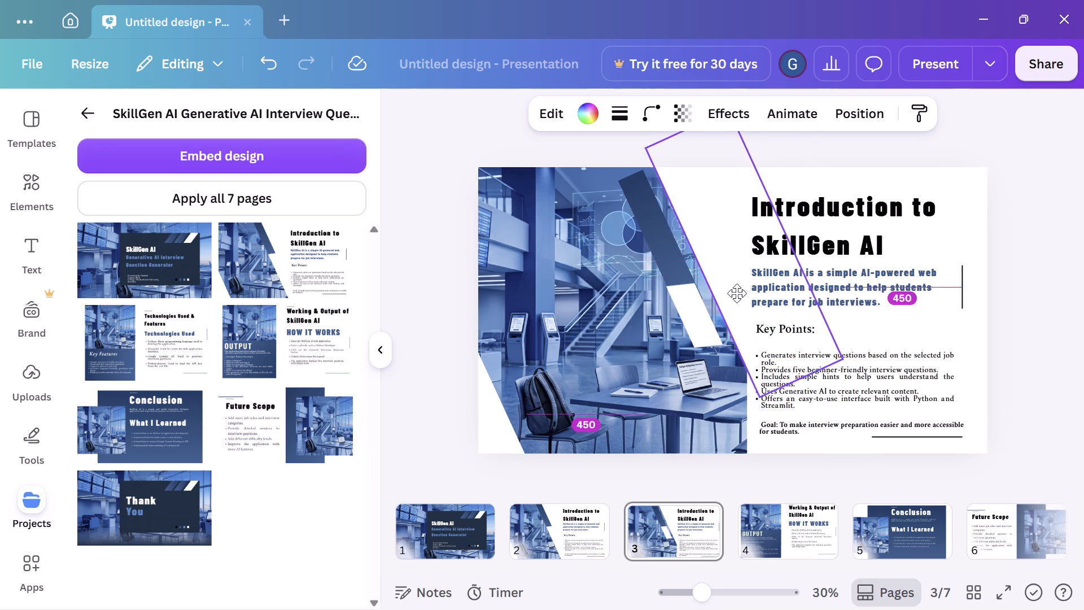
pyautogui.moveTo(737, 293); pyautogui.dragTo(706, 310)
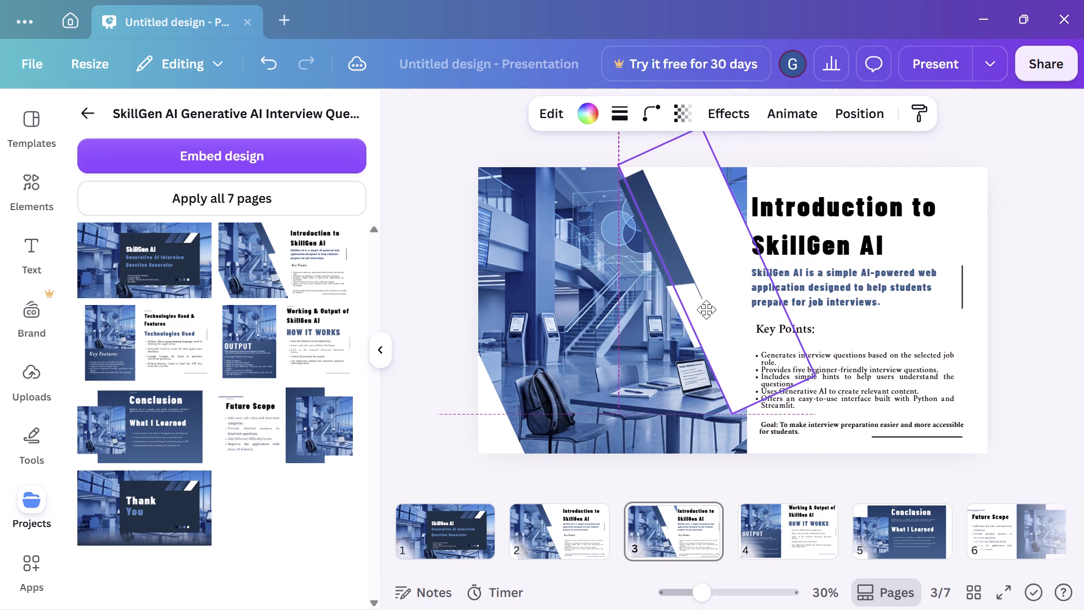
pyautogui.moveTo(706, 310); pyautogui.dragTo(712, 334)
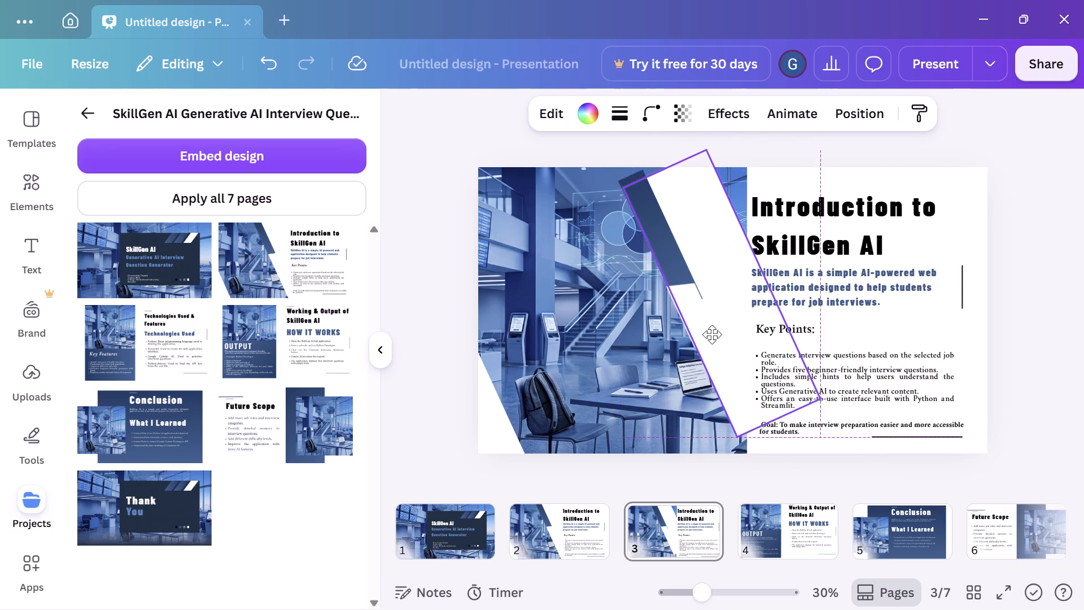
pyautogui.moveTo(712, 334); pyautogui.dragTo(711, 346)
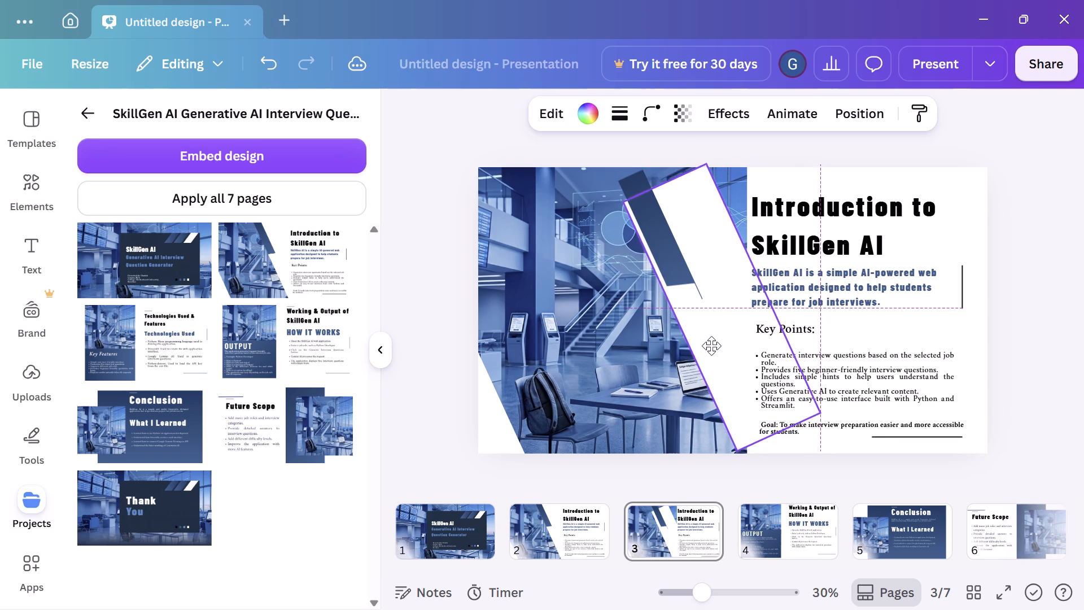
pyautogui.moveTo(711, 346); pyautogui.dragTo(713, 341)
# Delete the large white slanted shape and the dark slanted bar covering the photo on page 3.
pyautogui.click(609, 310)
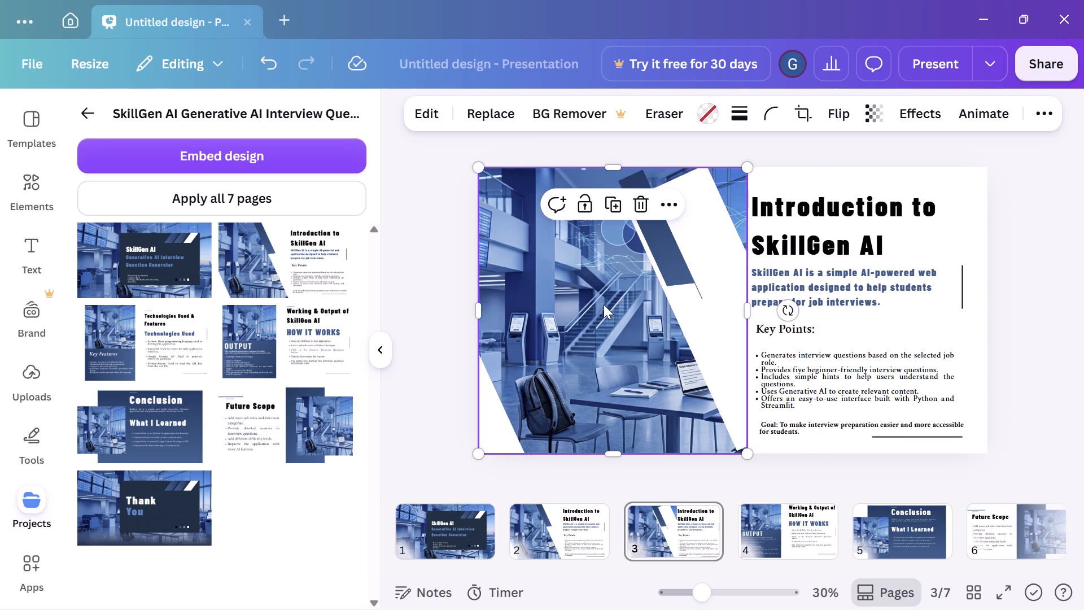
pyautogui.click(703, 292)
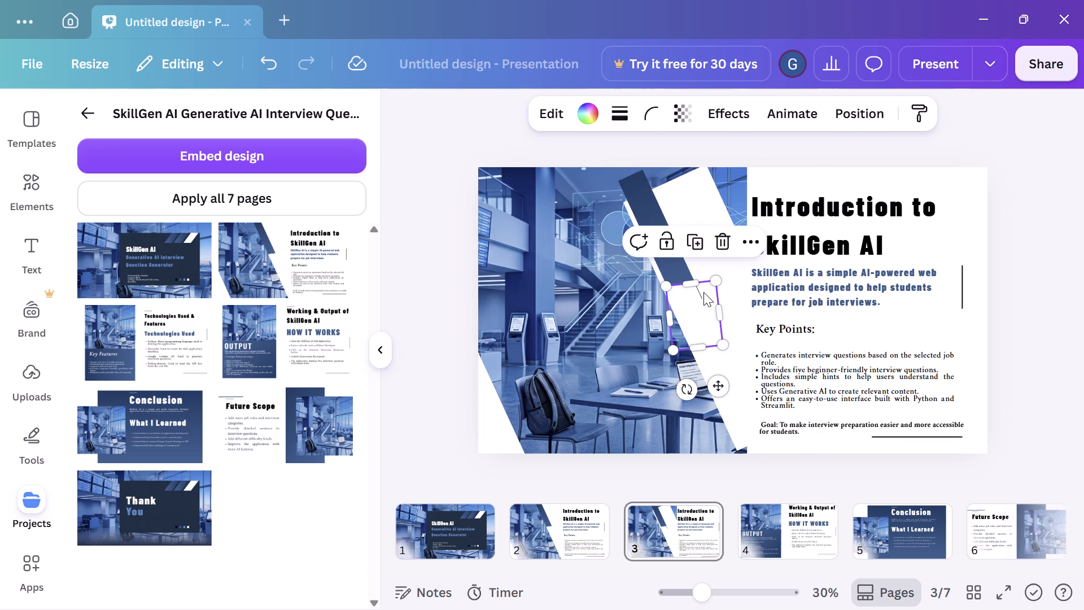
pyautogui.click(731, 273)
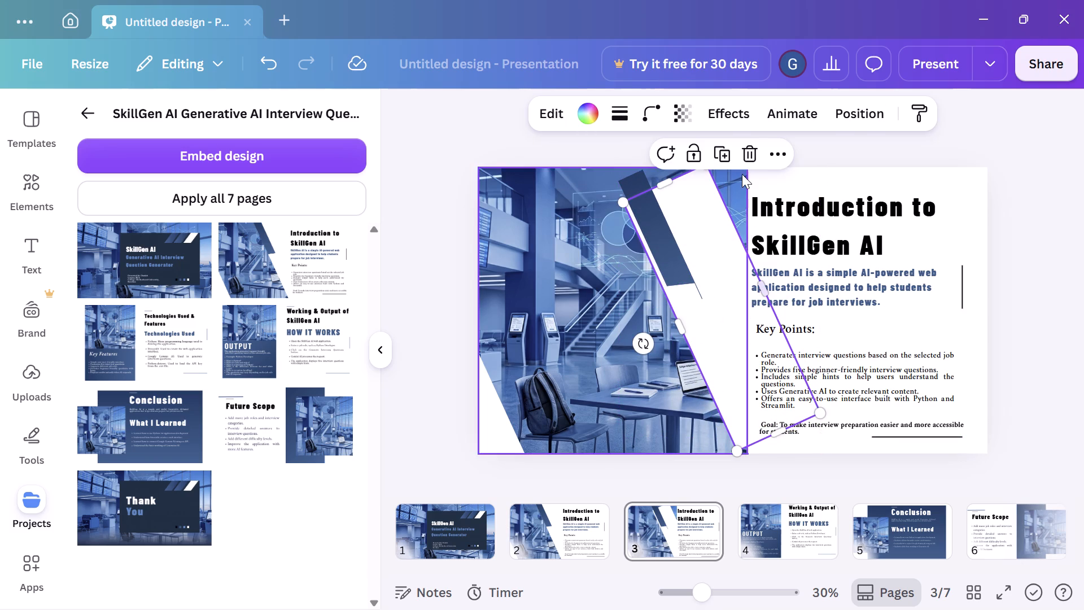
pyautogui.click(746, 150)
pyautogui.click(650, 233)
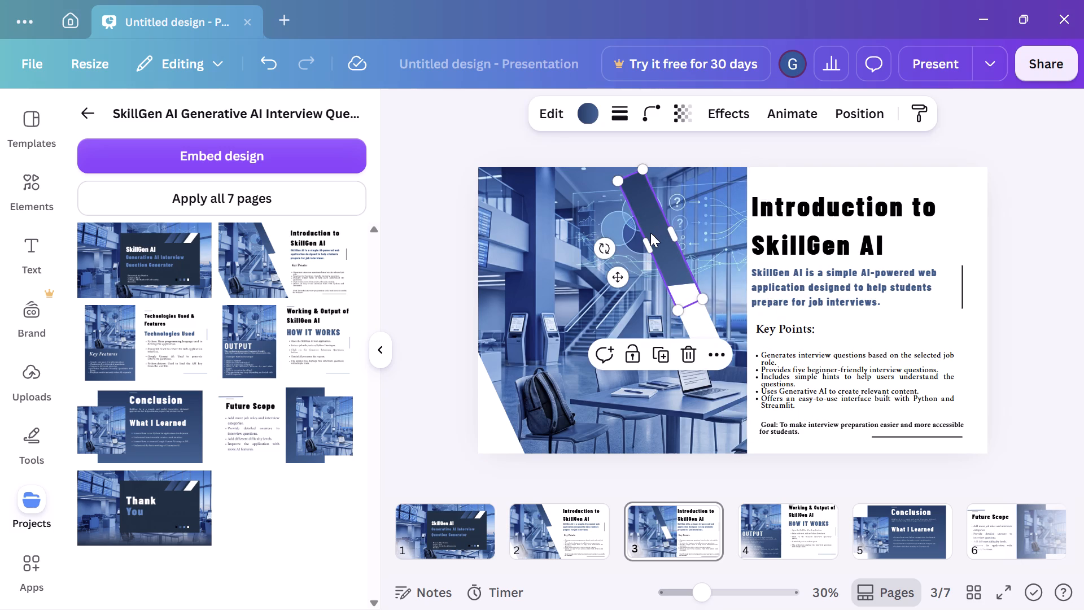
pyautogui.click(689, 364)
# Delete the white slanted shape at the photo's lower-left corner and the small white shape above the laptop.
pyautogui.click(486, 445)
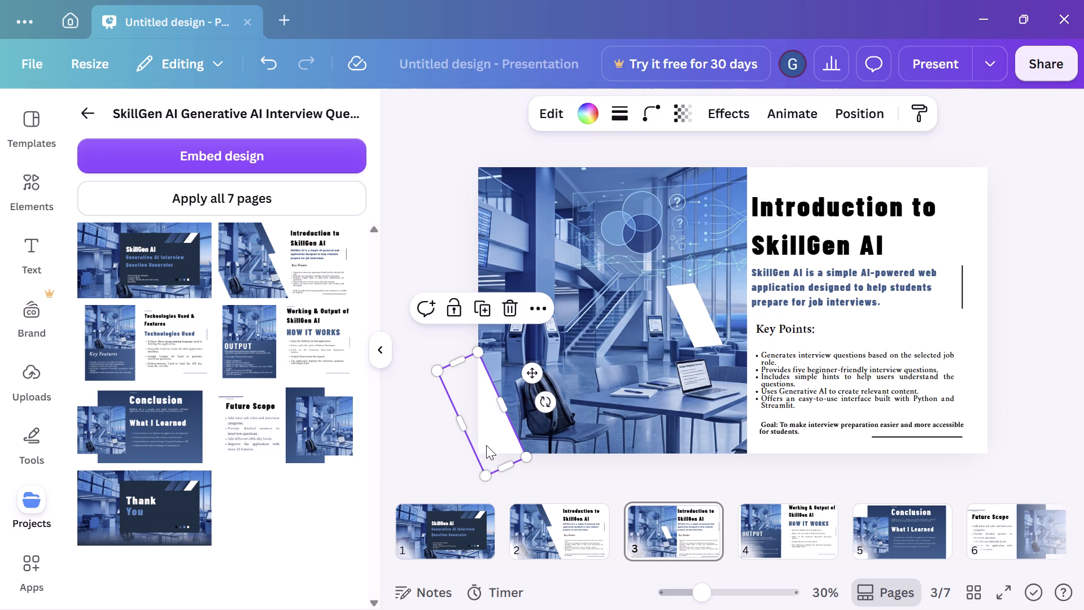
pyautogui.click(501, 312)
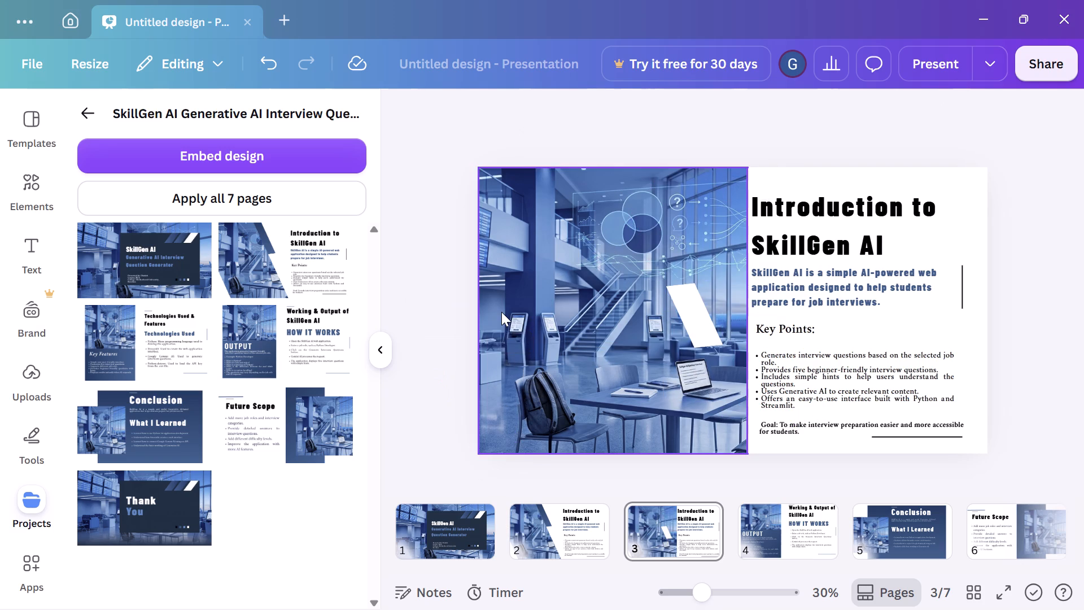
pyautogui.click(746, 294)
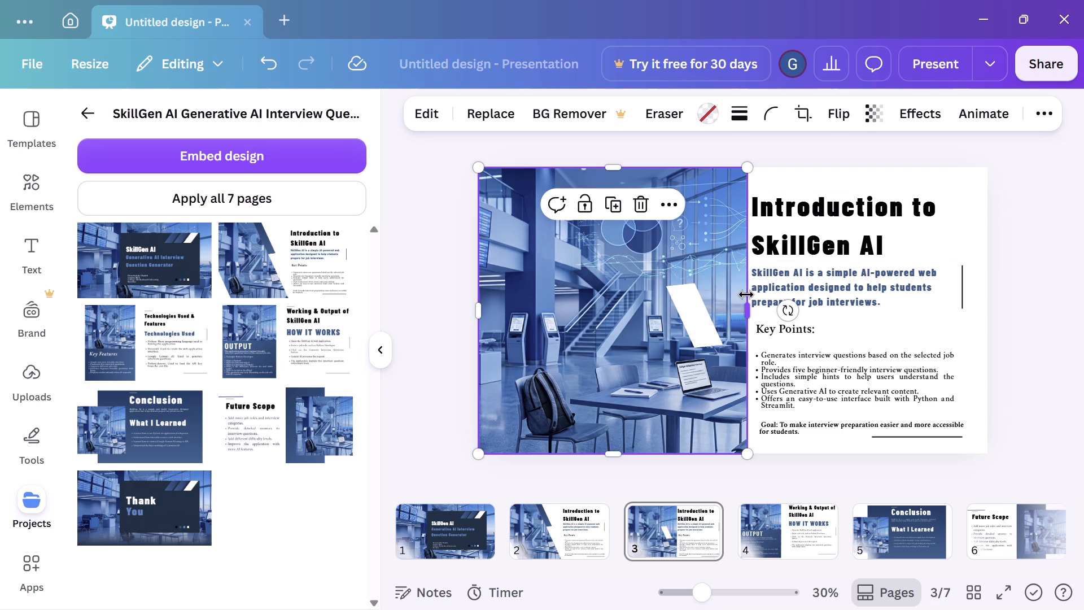
pyautogui.click(684, 316)
pyautogui.click(724, 241)
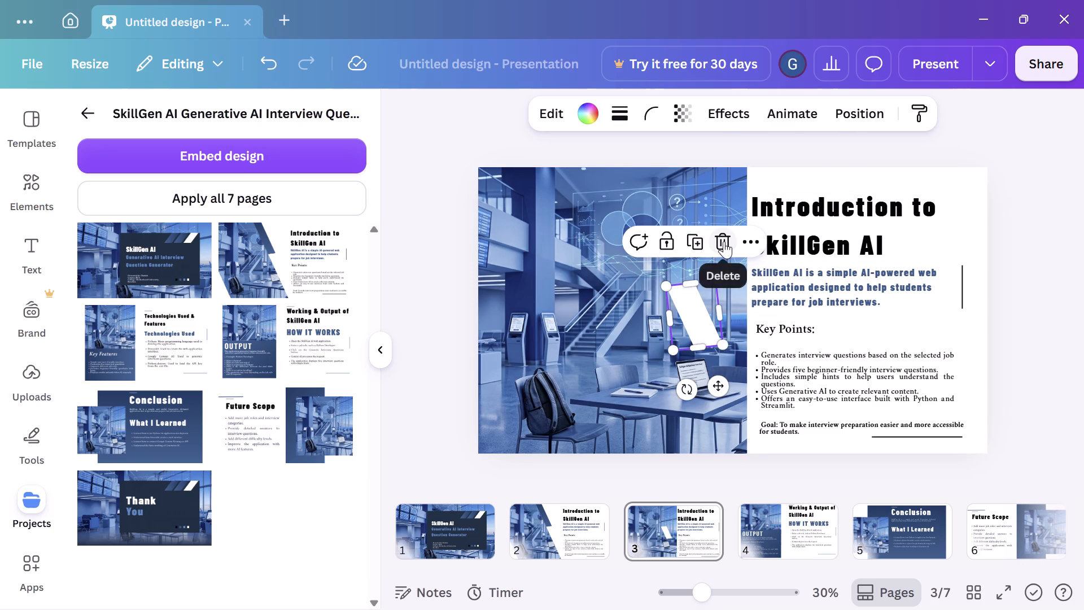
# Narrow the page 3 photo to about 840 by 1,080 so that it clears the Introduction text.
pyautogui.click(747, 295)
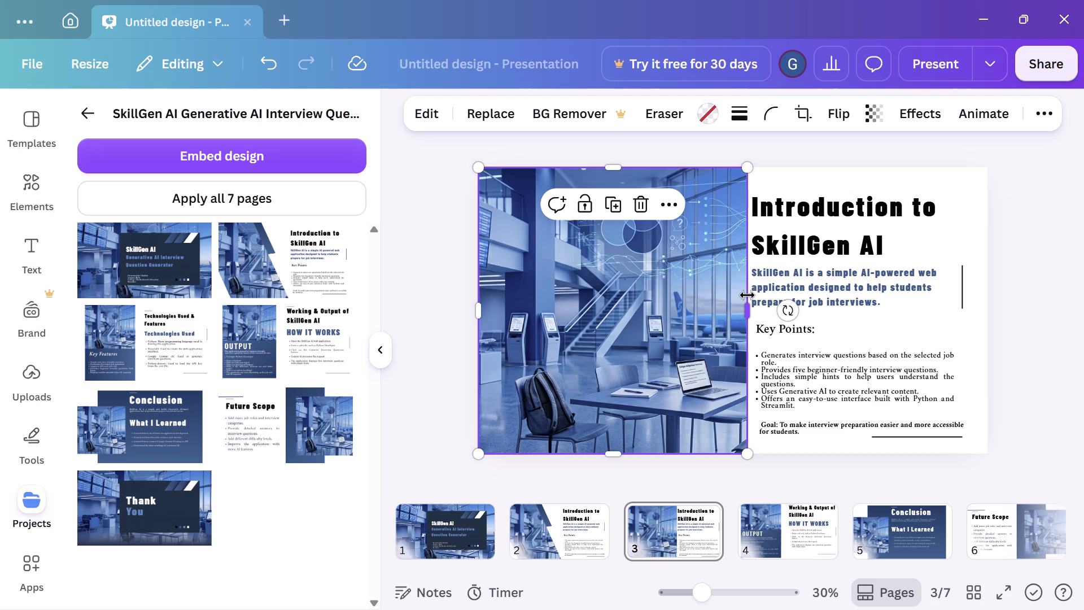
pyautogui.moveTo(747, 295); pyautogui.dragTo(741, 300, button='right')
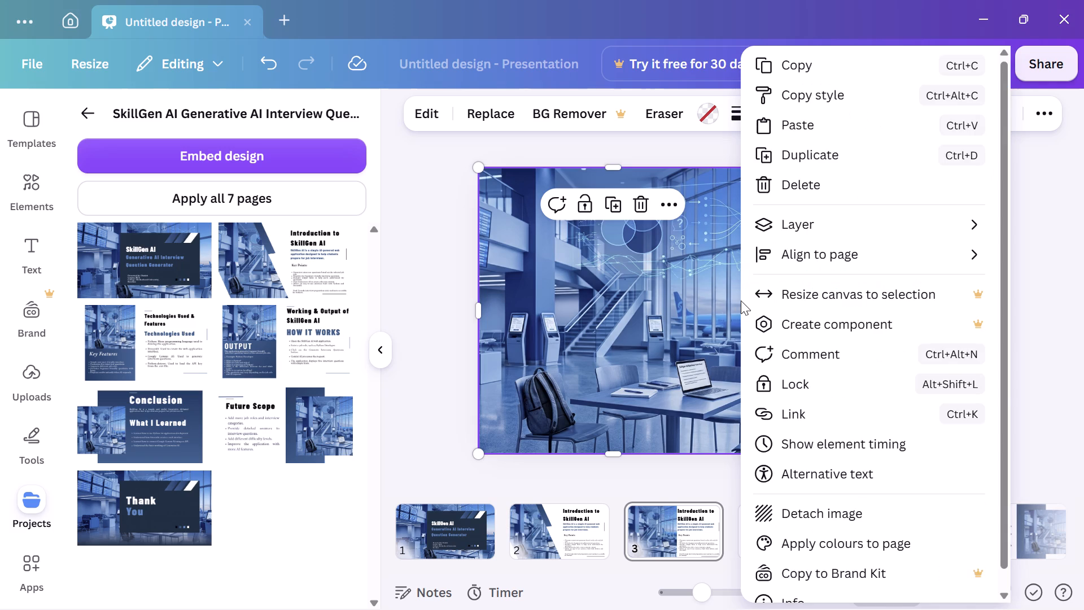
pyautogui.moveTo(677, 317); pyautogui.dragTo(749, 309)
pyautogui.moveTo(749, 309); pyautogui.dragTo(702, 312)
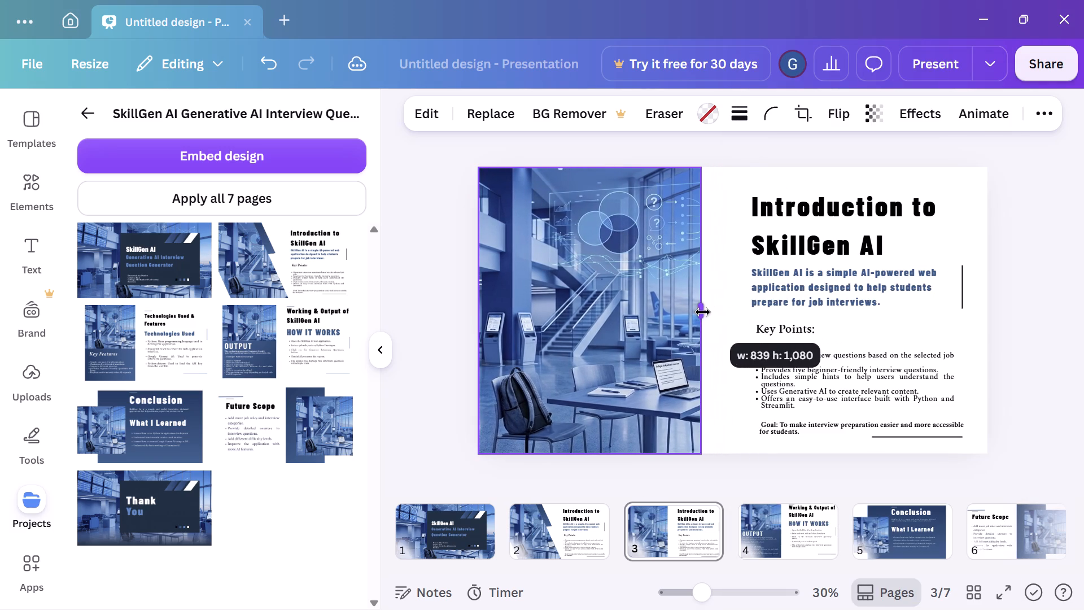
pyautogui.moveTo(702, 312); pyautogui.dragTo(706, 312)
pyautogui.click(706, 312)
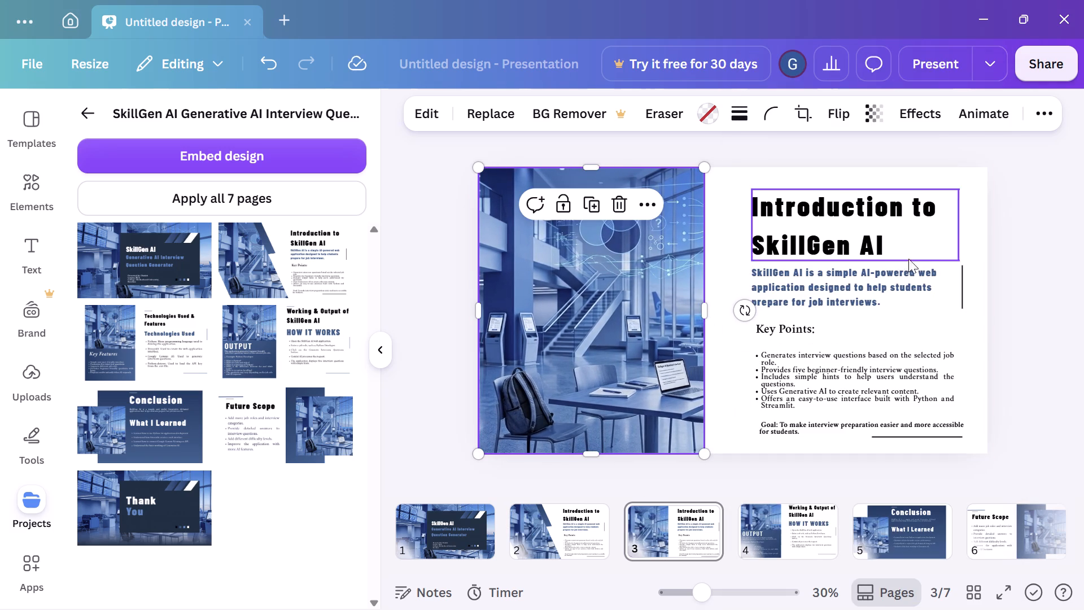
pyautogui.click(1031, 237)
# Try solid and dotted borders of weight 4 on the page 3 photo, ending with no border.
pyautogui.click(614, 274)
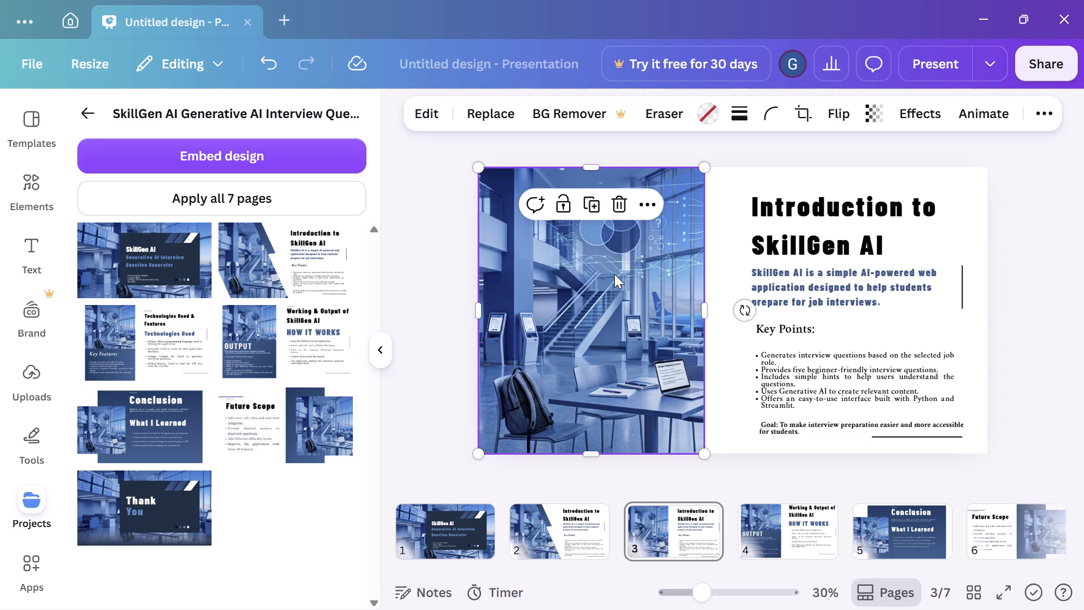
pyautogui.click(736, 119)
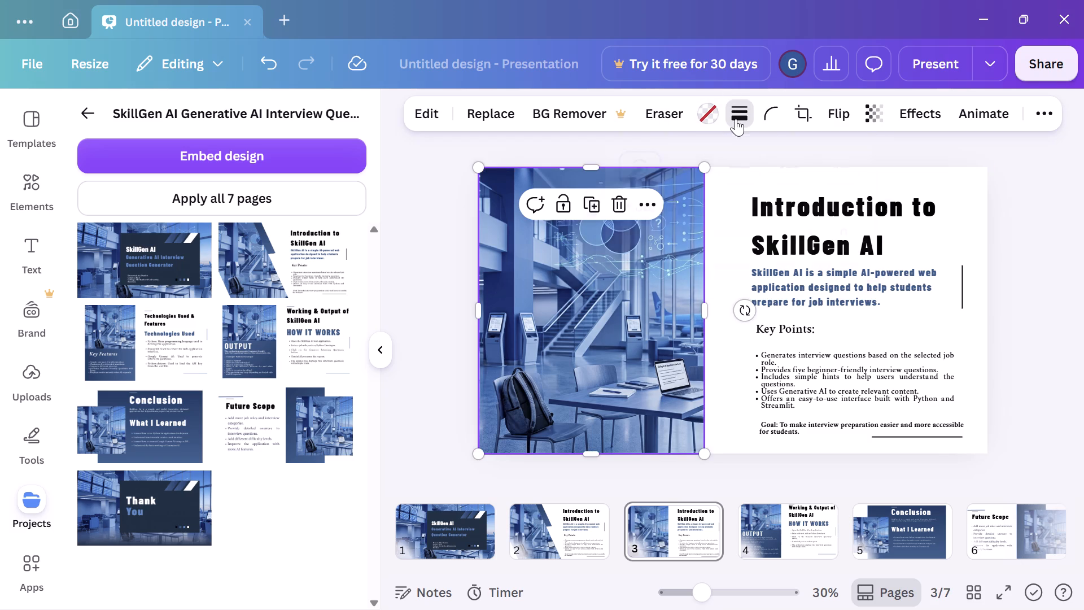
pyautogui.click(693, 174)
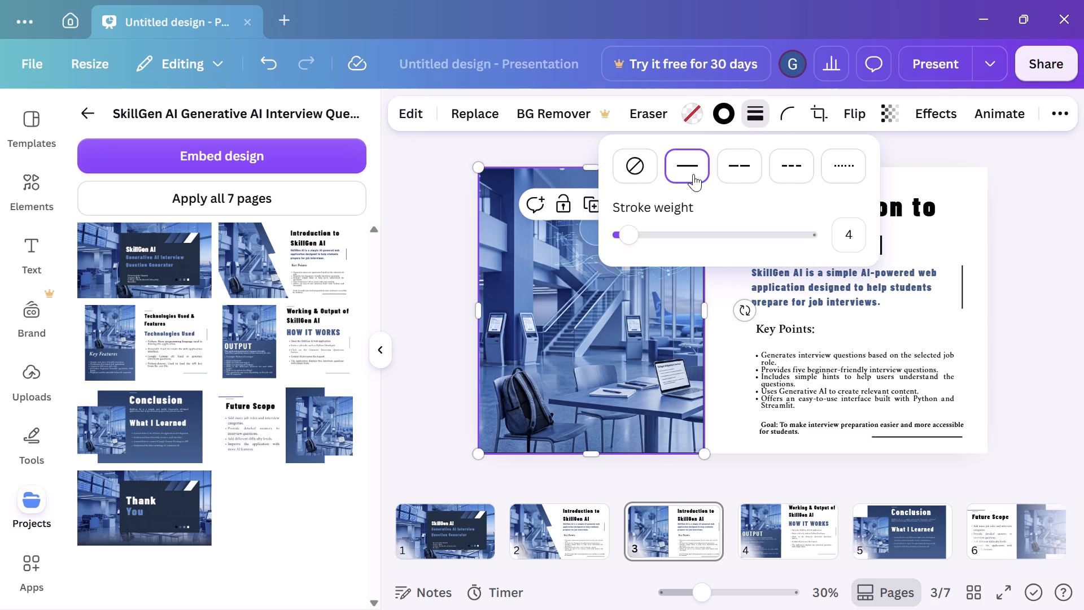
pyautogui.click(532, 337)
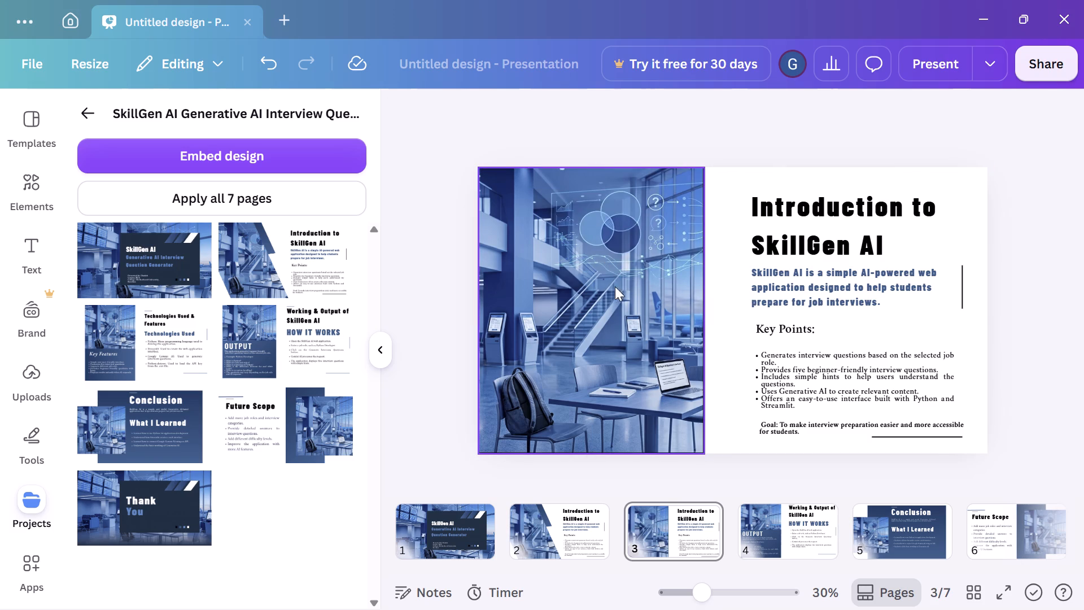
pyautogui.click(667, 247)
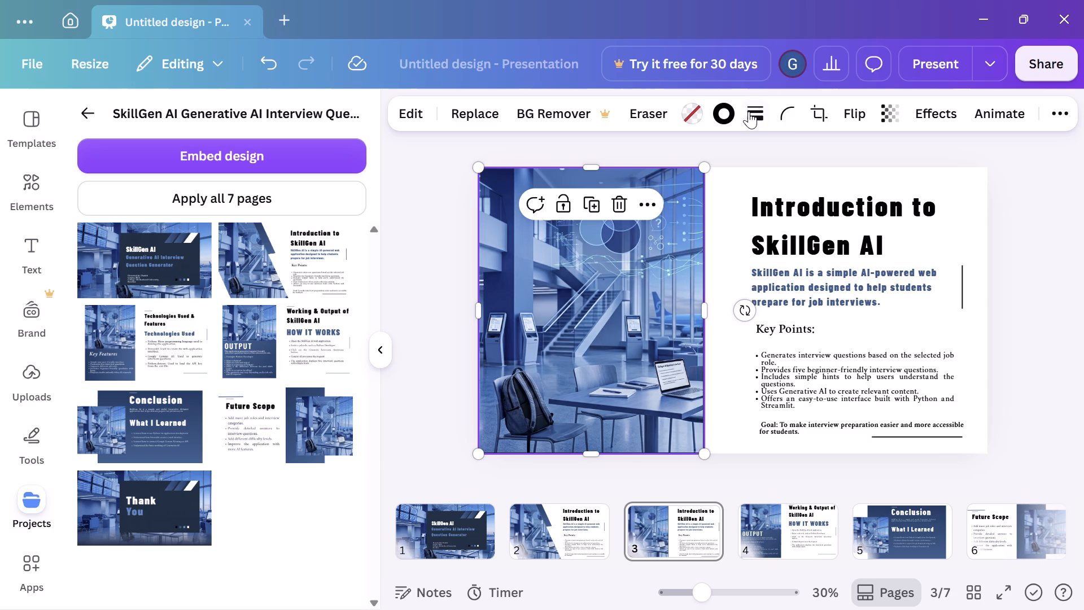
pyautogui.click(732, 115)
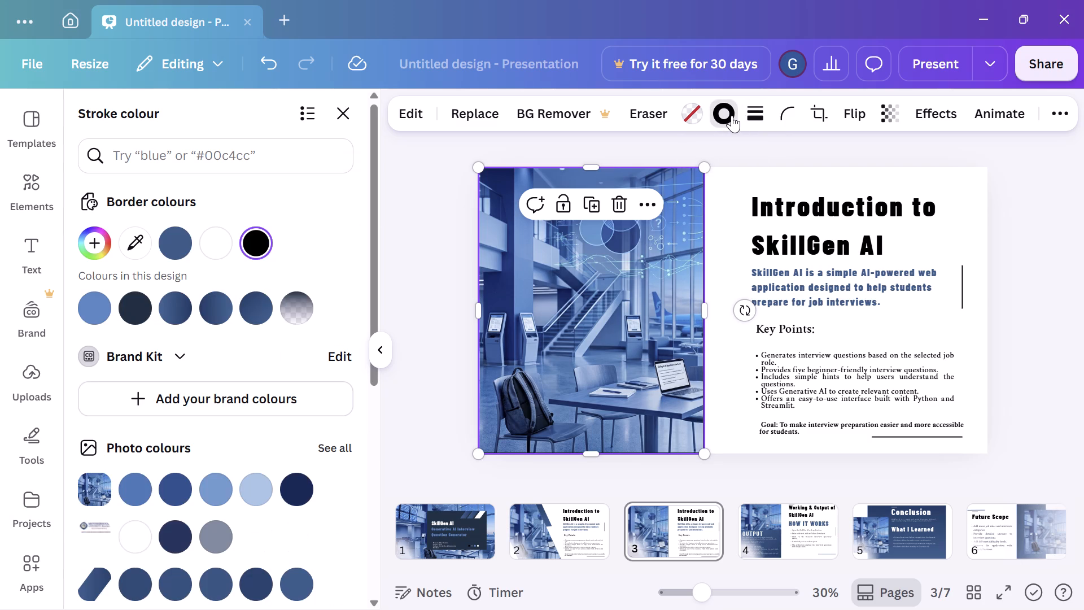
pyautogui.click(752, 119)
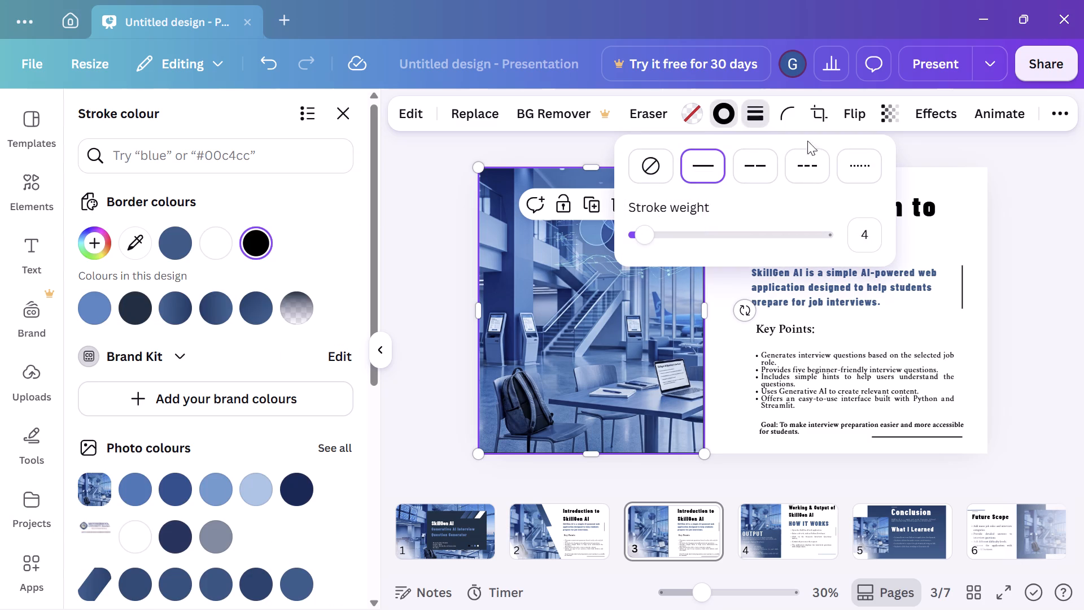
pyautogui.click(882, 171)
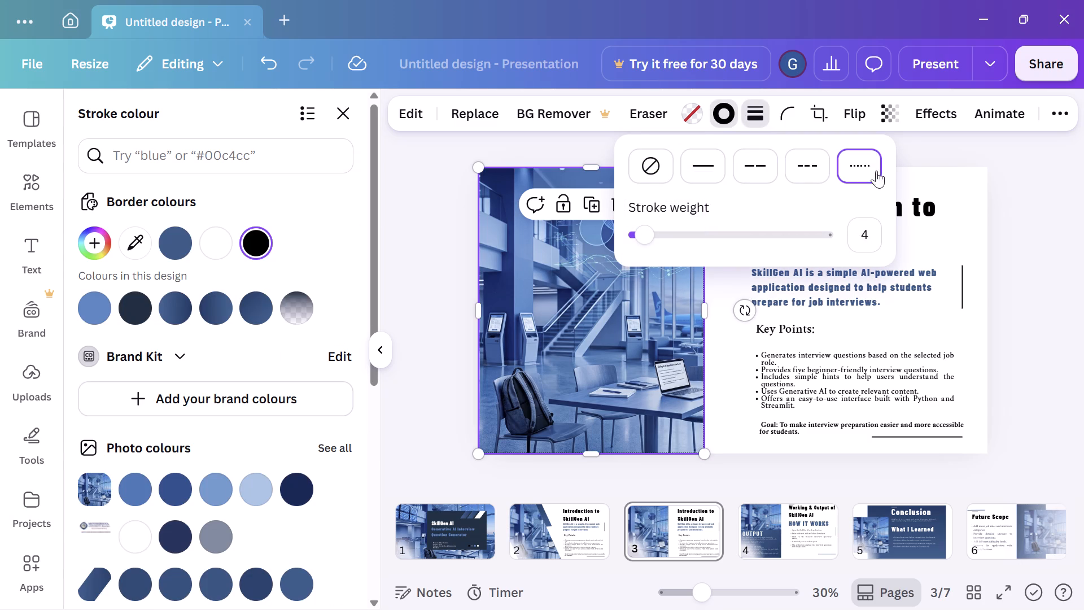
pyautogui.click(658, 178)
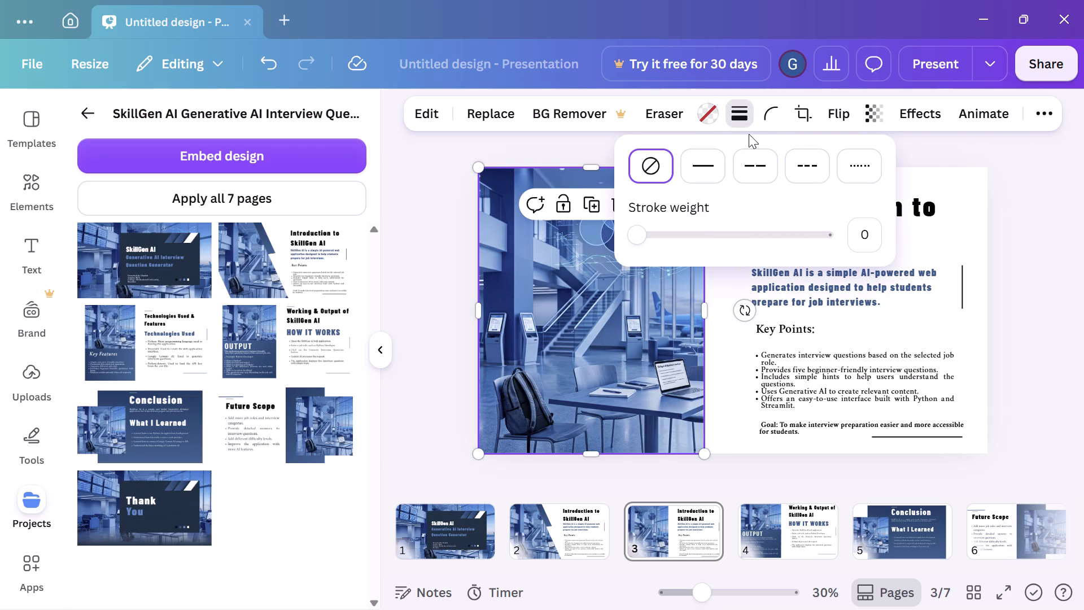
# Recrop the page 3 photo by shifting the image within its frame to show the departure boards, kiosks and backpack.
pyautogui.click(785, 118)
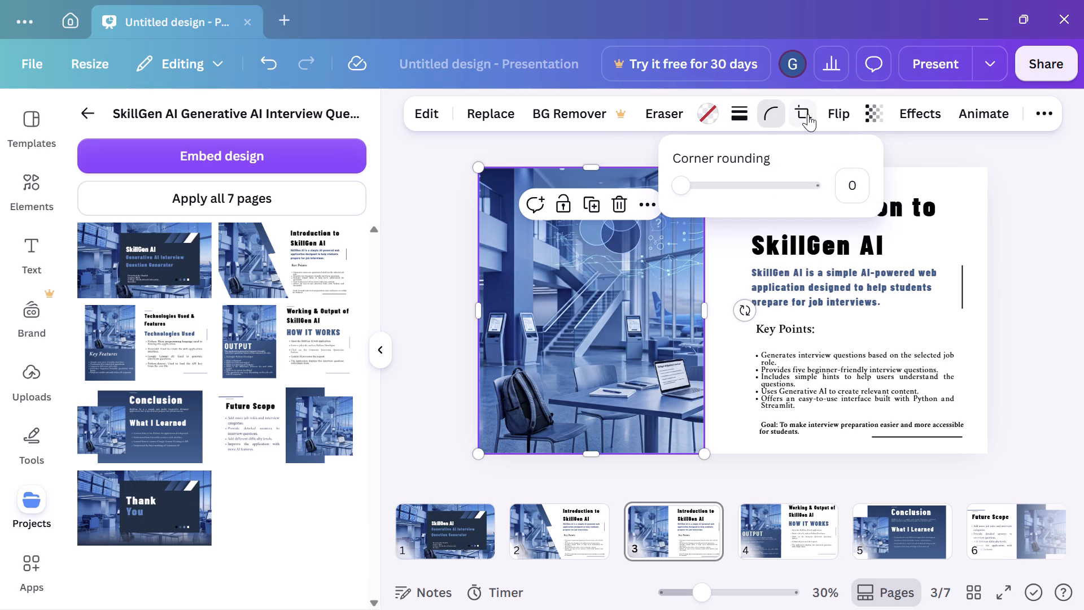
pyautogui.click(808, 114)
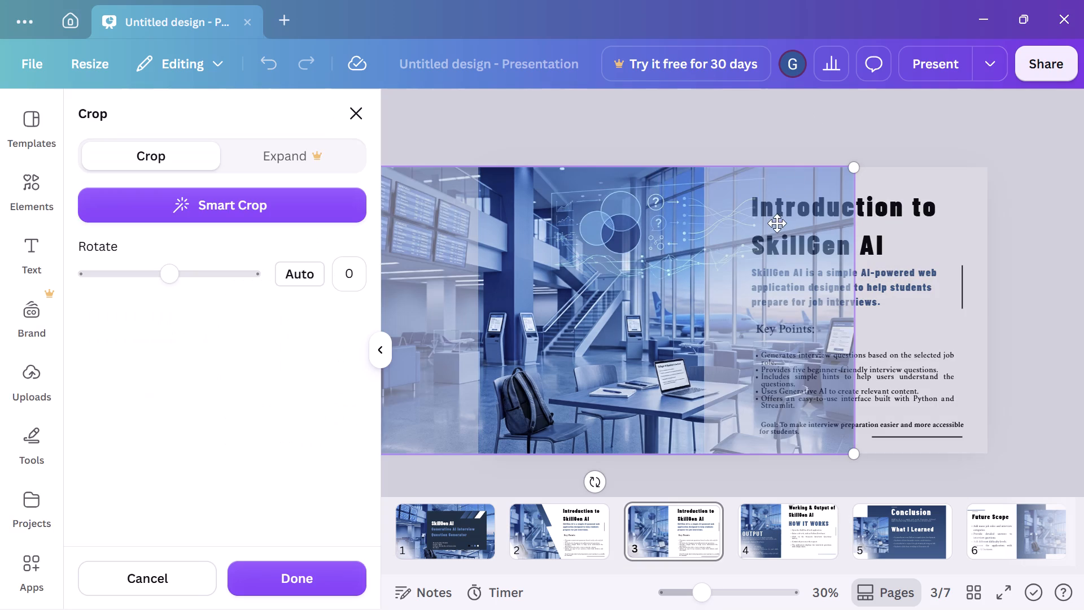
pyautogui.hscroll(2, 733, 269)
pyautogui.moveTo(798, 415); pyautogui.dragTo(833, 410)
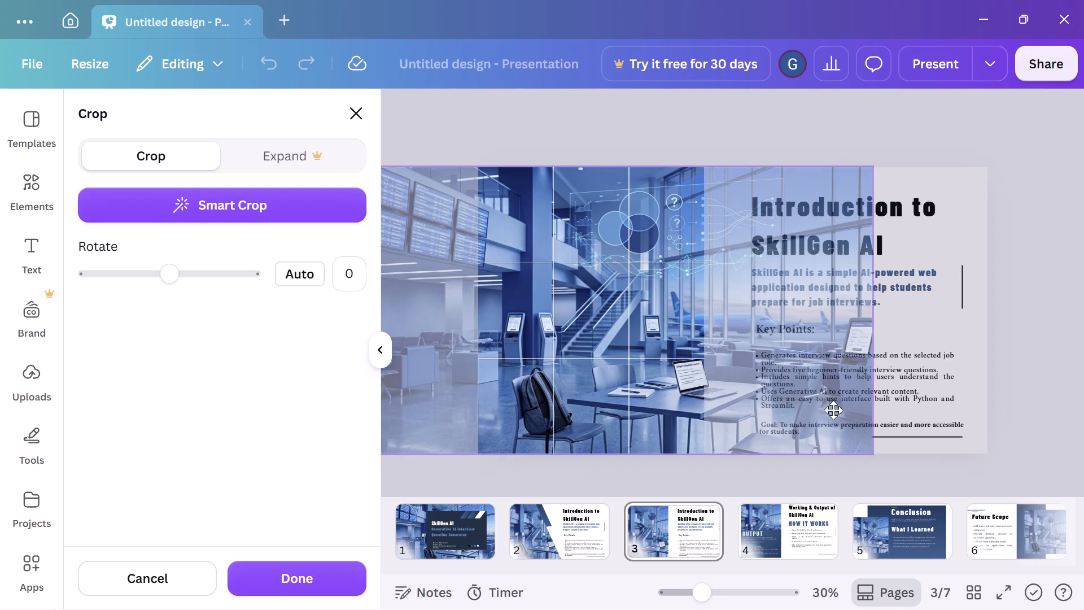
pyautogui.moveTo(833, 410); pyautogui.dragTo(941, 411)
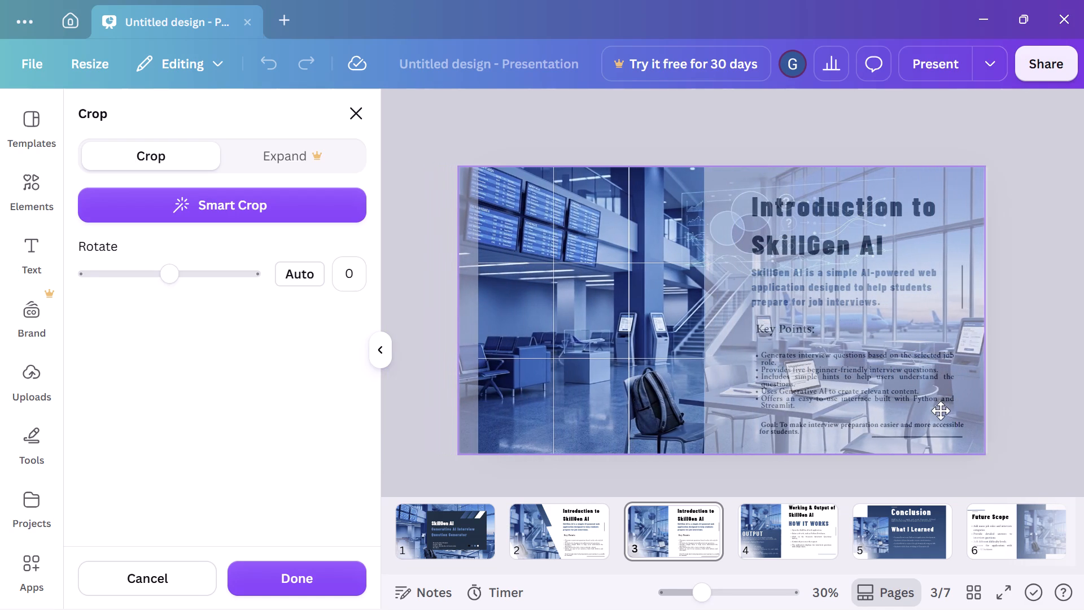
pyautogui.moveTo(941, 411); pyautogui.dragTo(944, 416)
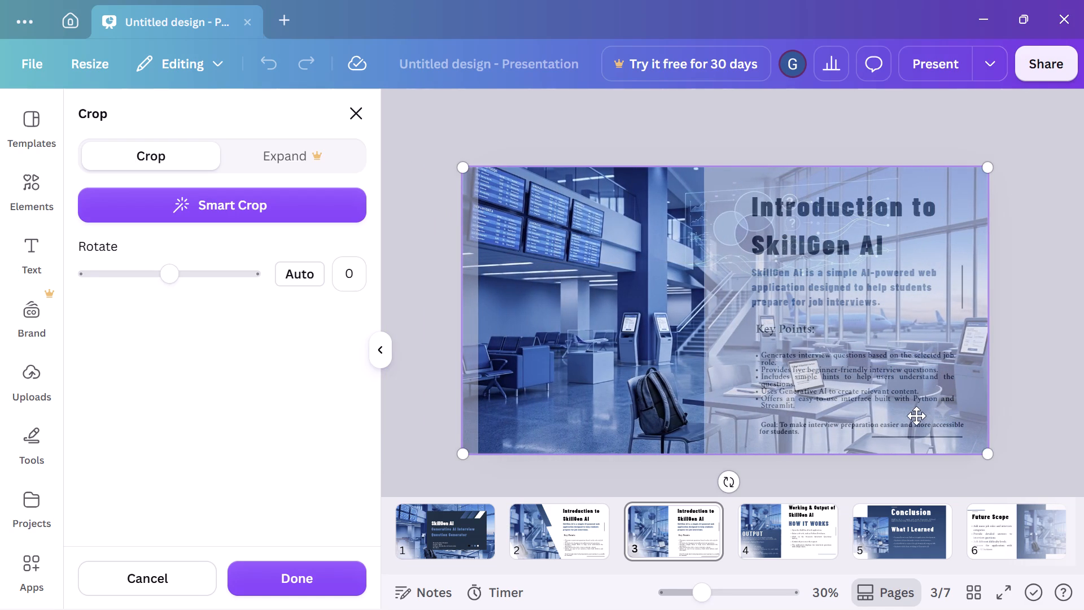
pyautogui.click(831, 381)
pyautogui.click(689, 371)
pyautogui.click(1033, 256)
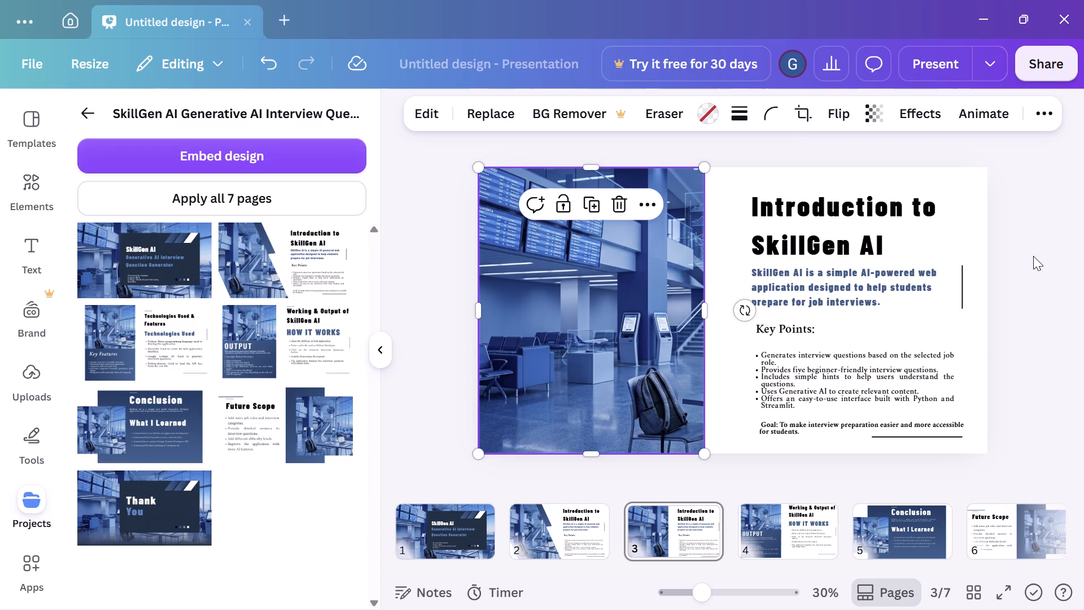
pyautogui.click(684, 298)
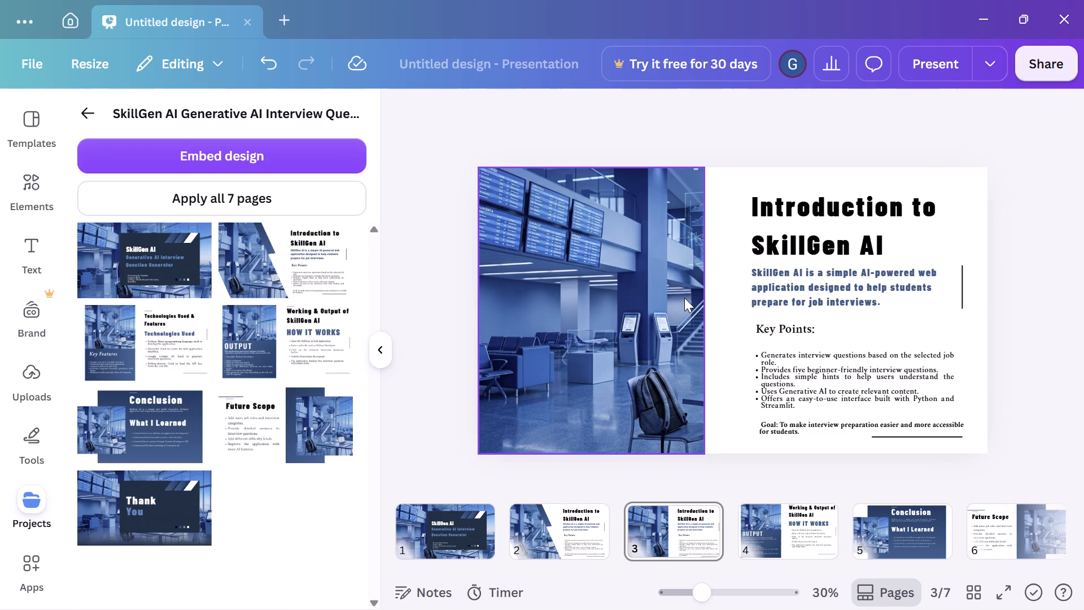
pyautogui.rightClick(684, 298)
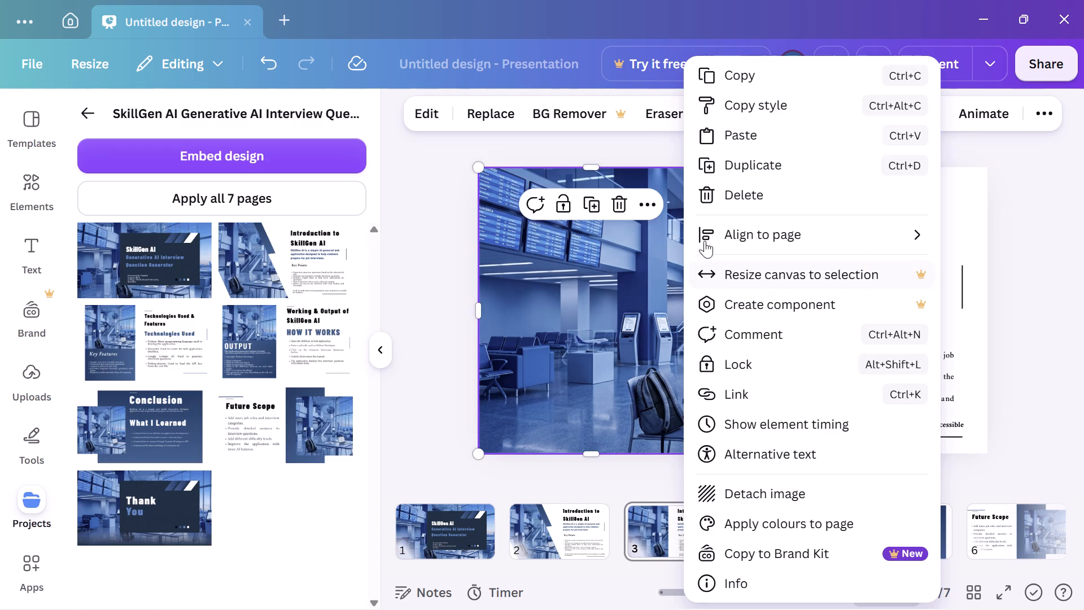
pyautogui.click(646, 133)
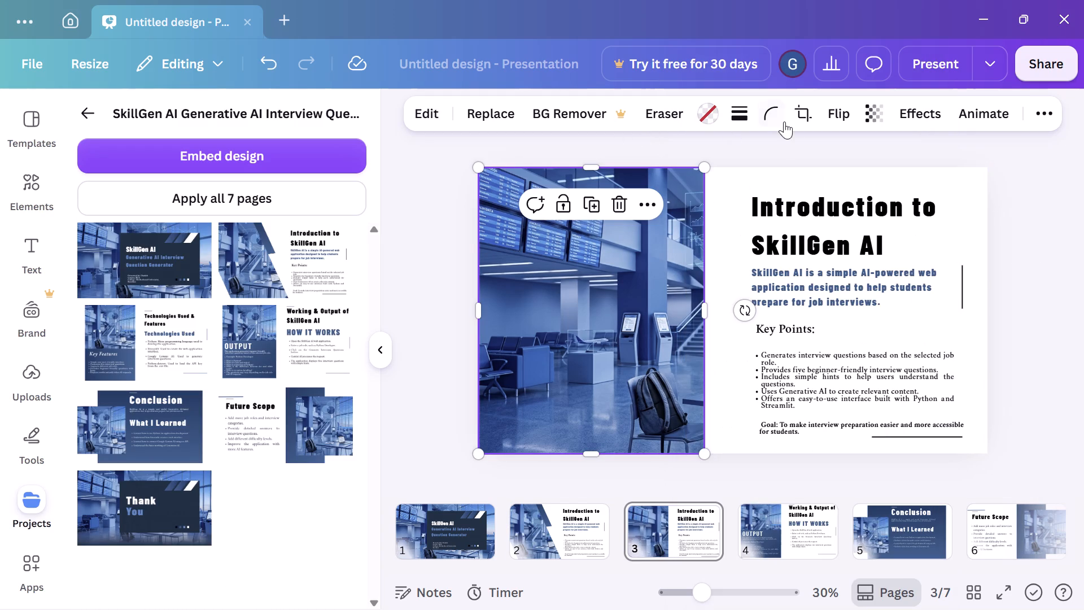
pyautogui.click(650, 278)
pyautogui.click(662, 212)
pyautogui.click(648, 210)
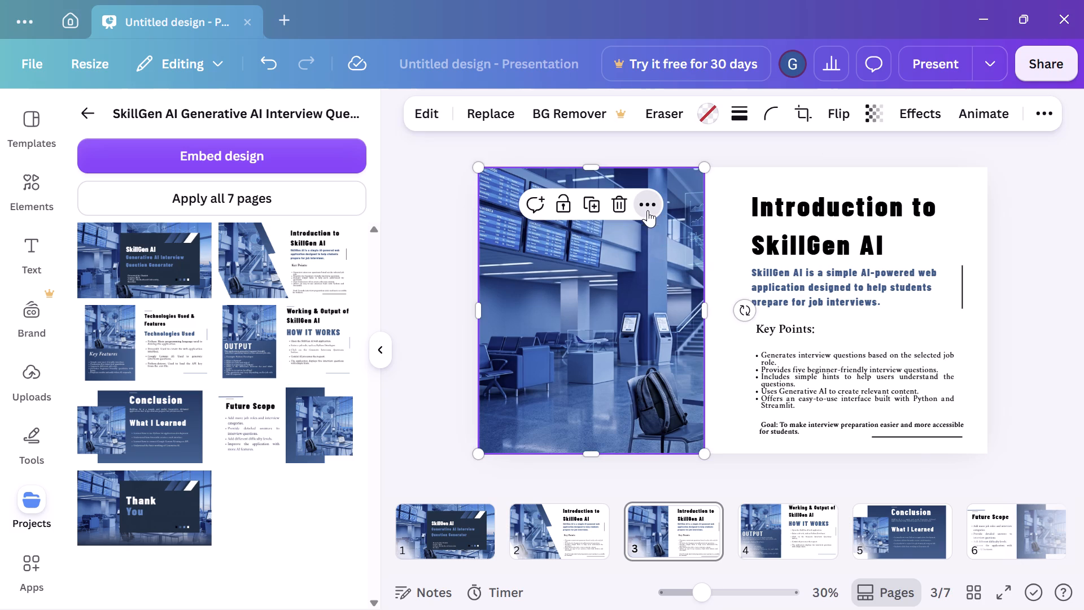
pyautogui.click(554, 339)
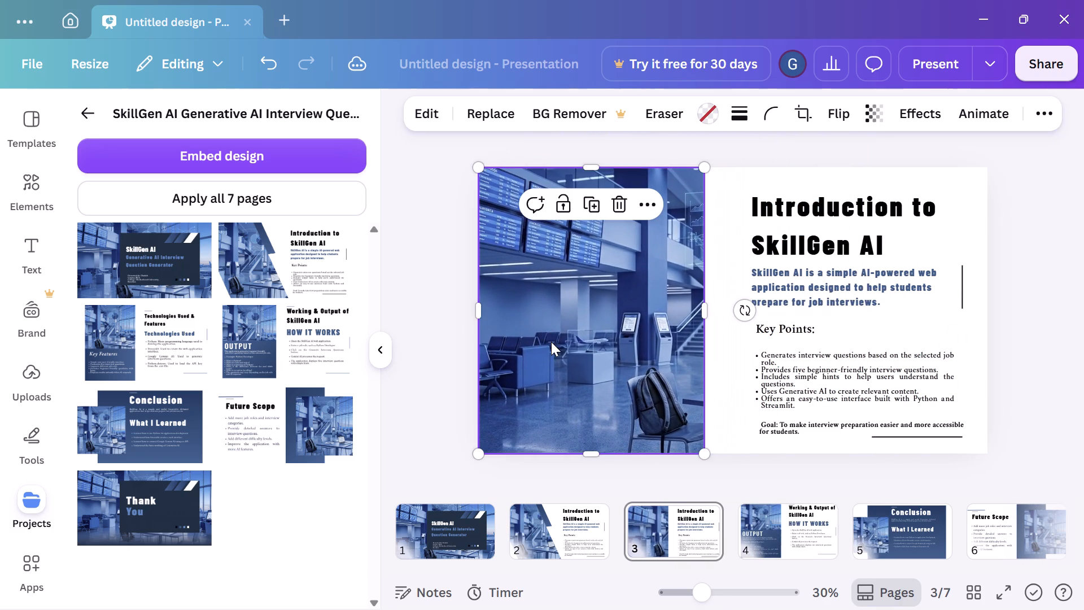
# Apply the brown Roxborough and Montserrat style to page 3.
pyautogui.click(738, 257)
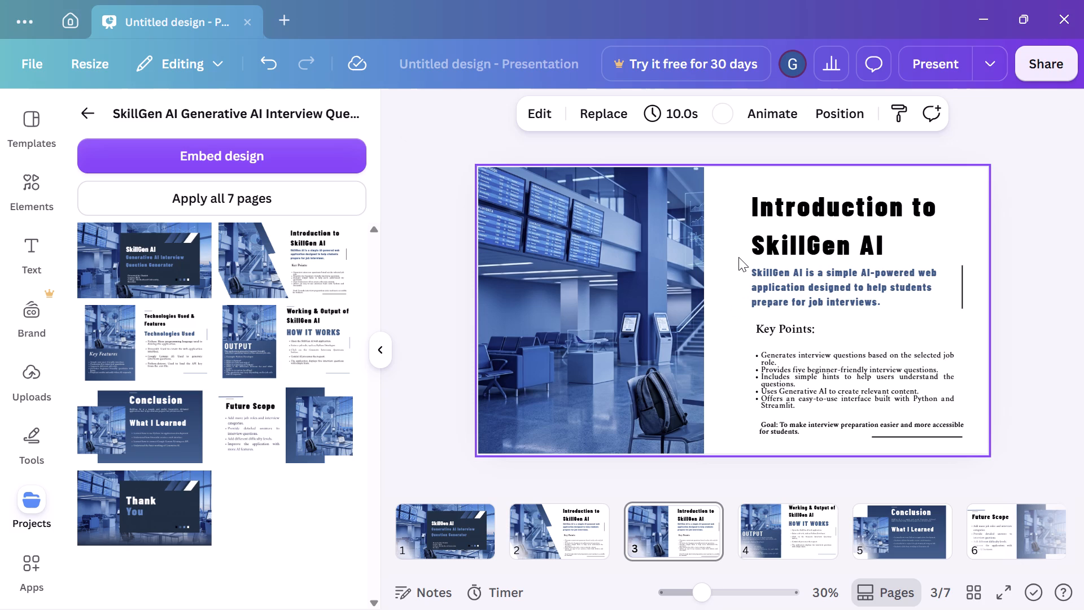
pyautogui.click(738, 257)
pyautogui.doubleClick(738, 257)
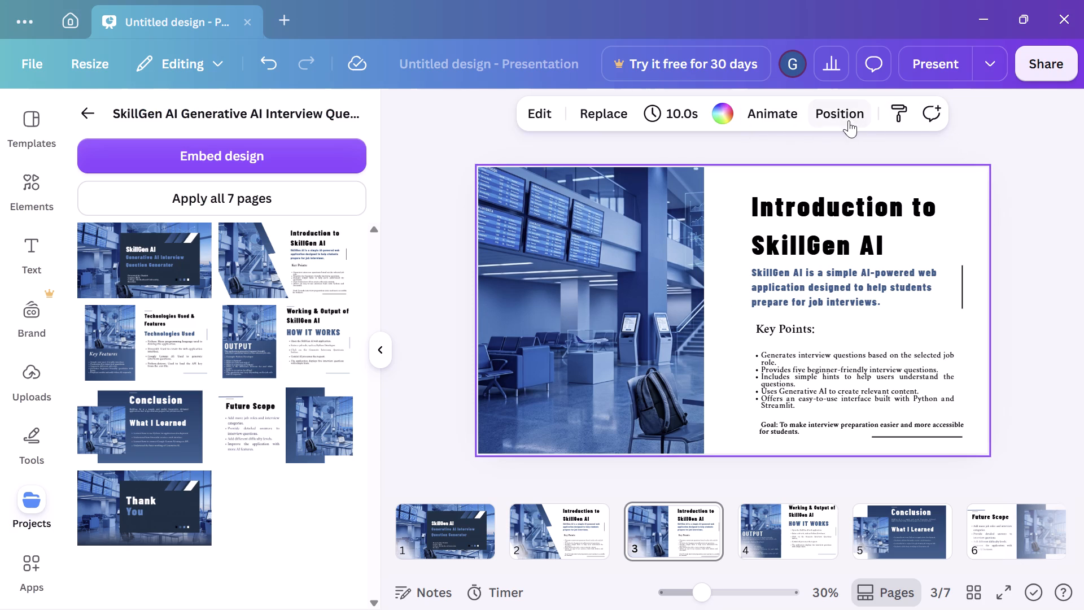
pyautogui.click(531, 114)
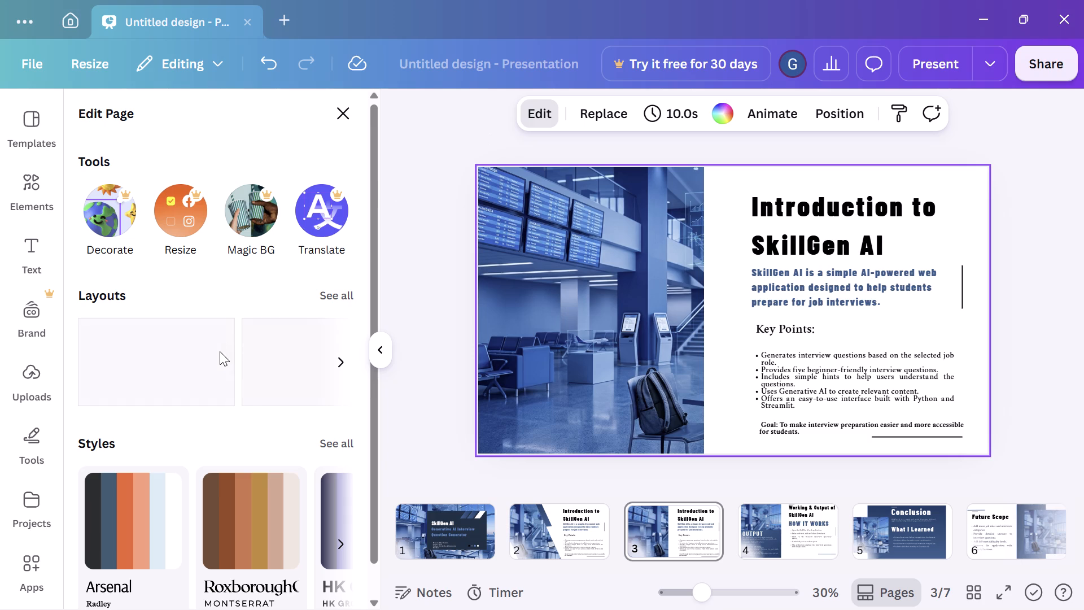
pyautogui.scroll(-1, 223, 359)
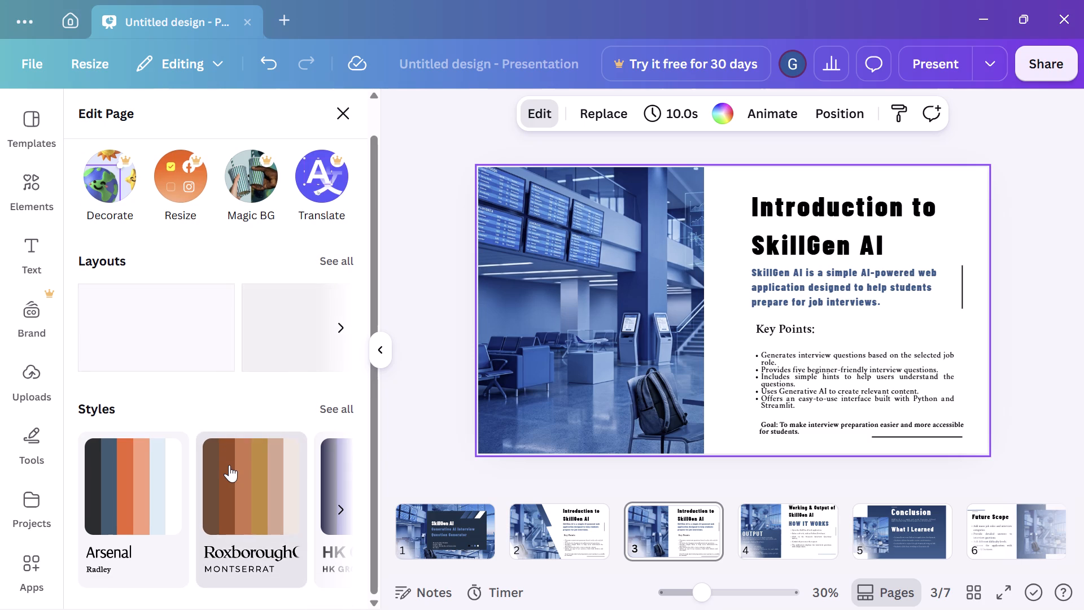
pyautogui.click(229, 465)
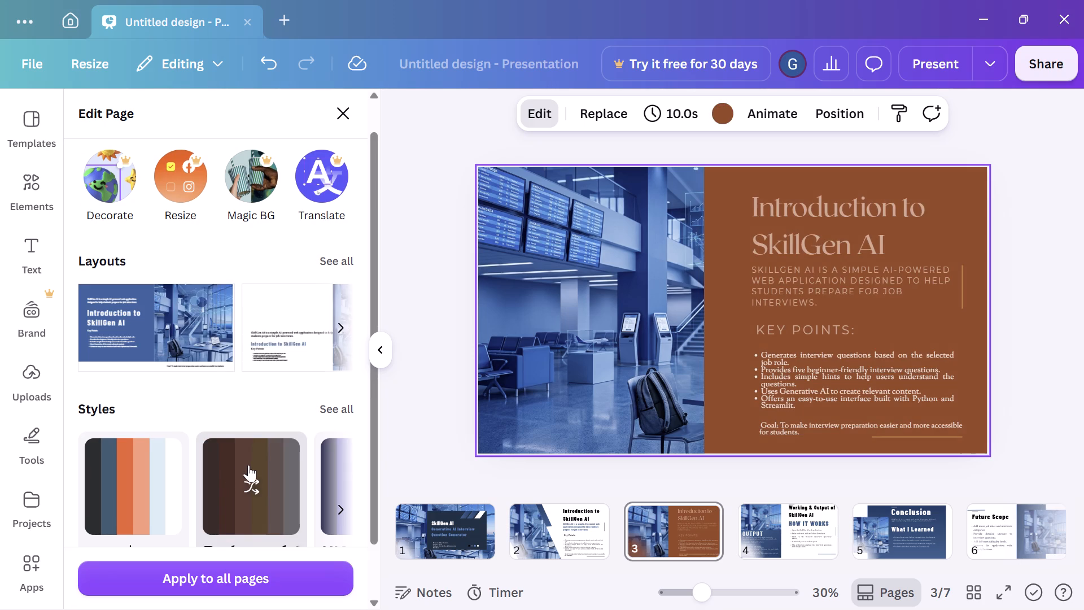
pyautogui.click(259, 468)
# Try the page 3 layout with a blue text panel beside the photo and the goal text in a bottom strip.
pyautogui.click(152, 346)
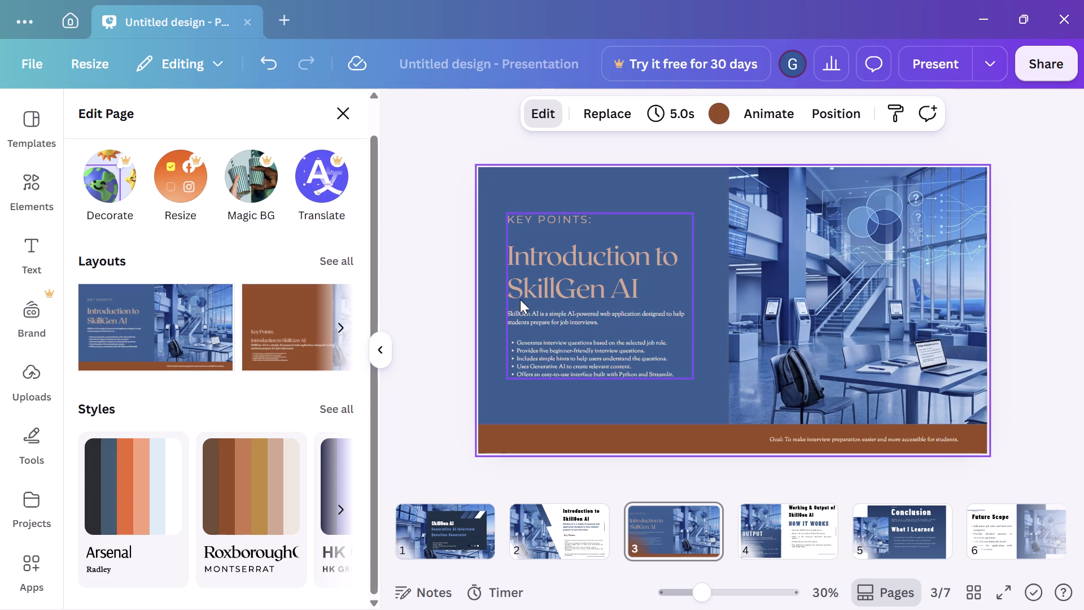
# Apply the layout with a full-height photo and the goal text running vertically beside it to page 3.
pyautogui.click(313, 341)
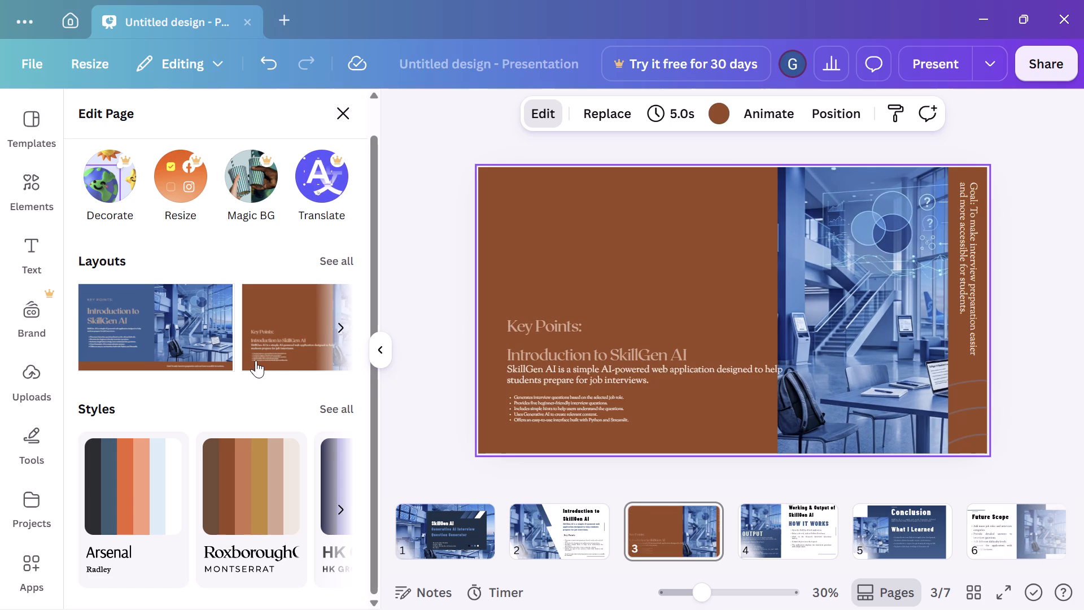
pyautogui.click(345, 329)
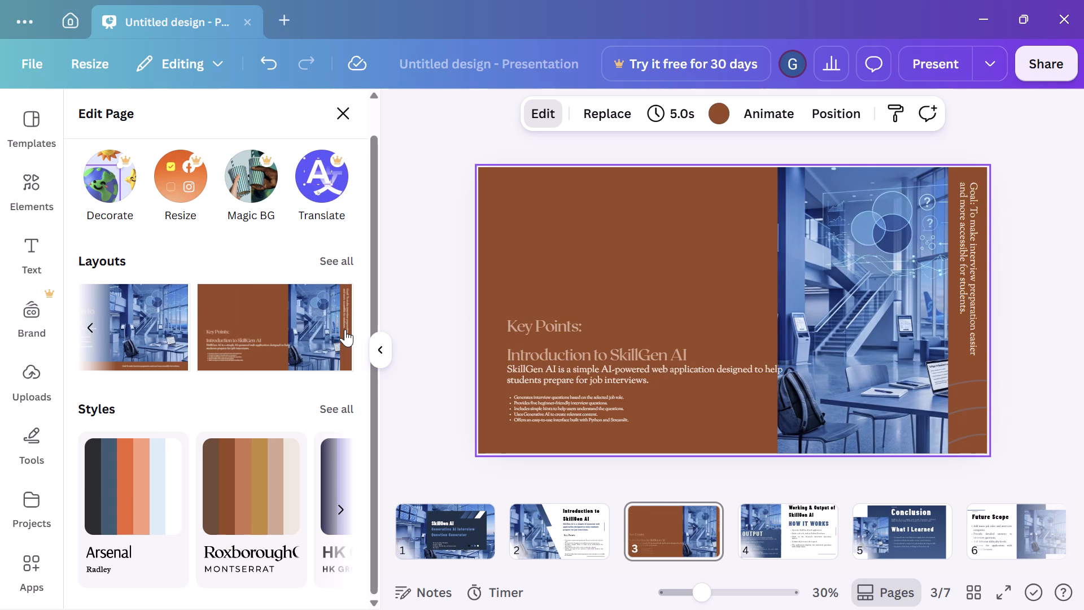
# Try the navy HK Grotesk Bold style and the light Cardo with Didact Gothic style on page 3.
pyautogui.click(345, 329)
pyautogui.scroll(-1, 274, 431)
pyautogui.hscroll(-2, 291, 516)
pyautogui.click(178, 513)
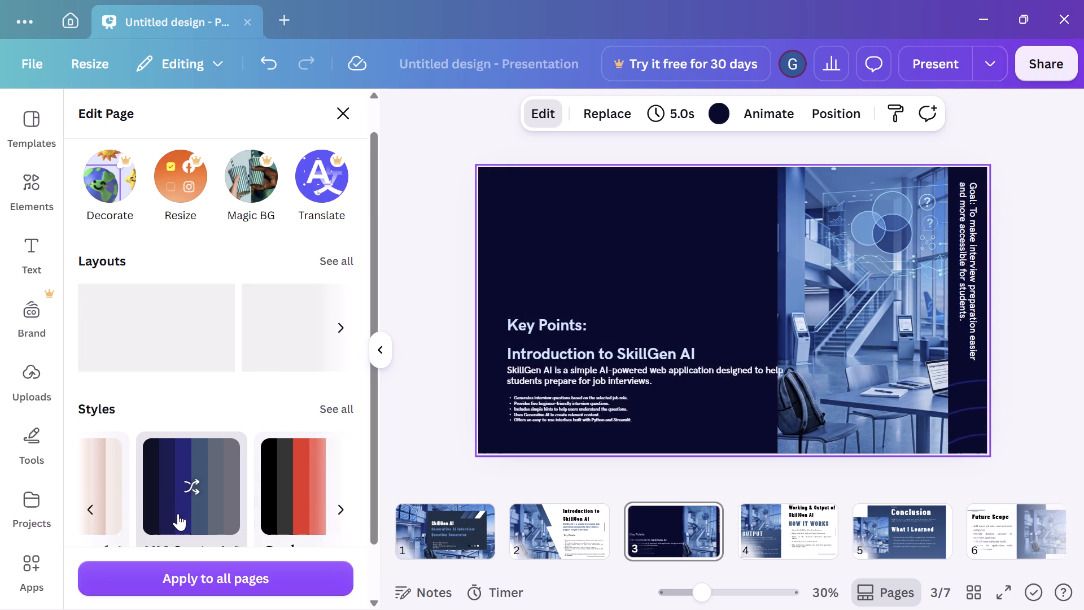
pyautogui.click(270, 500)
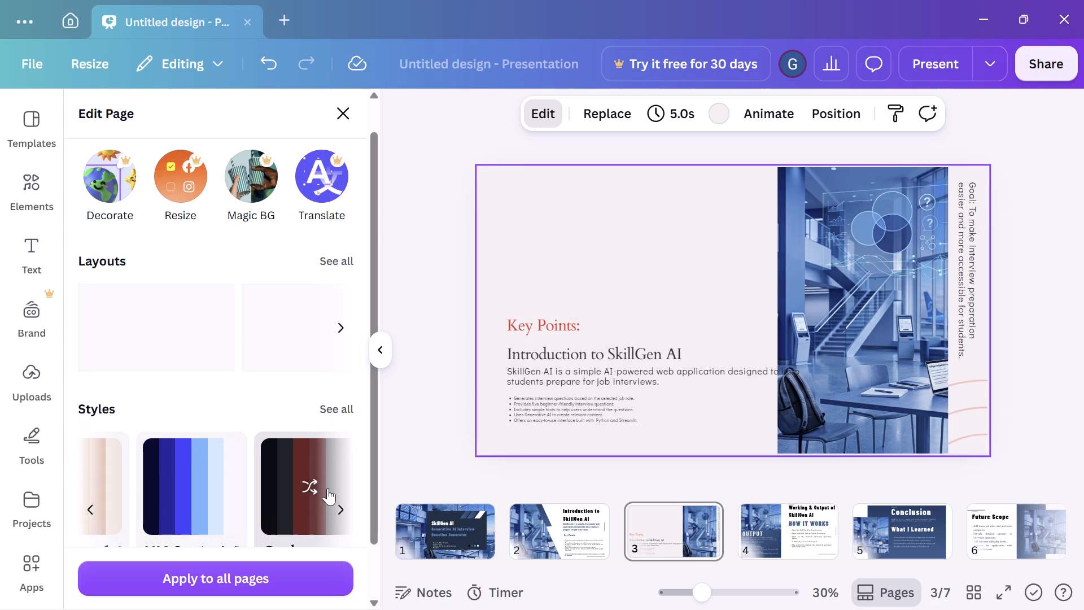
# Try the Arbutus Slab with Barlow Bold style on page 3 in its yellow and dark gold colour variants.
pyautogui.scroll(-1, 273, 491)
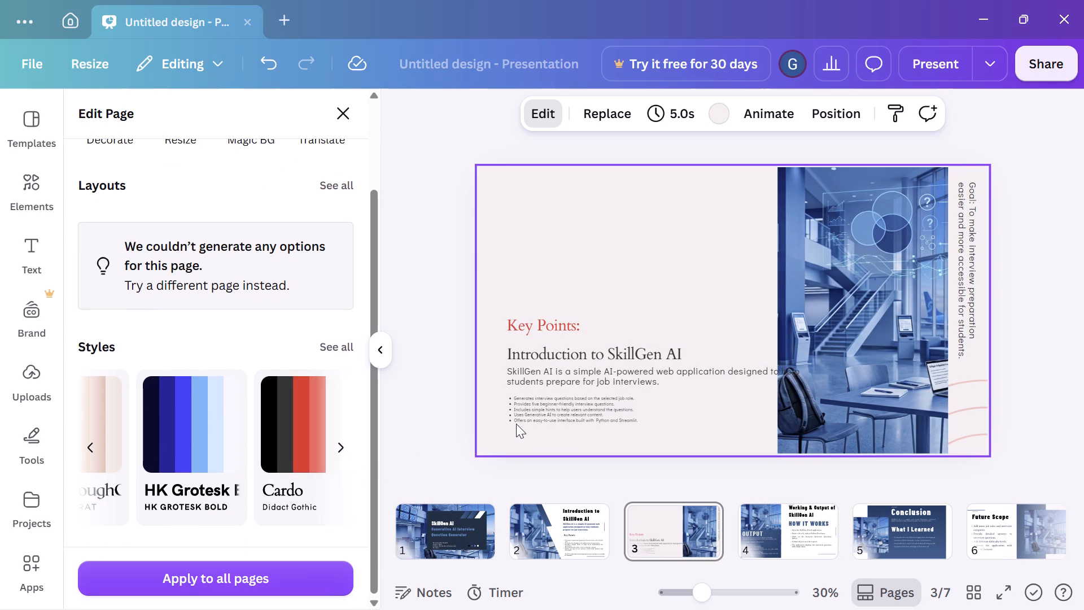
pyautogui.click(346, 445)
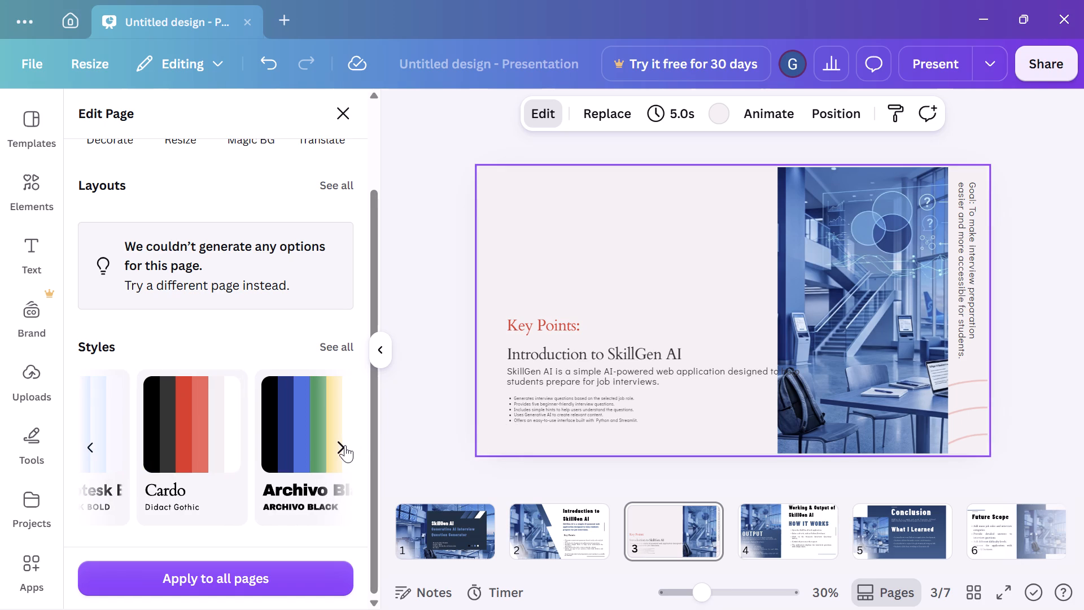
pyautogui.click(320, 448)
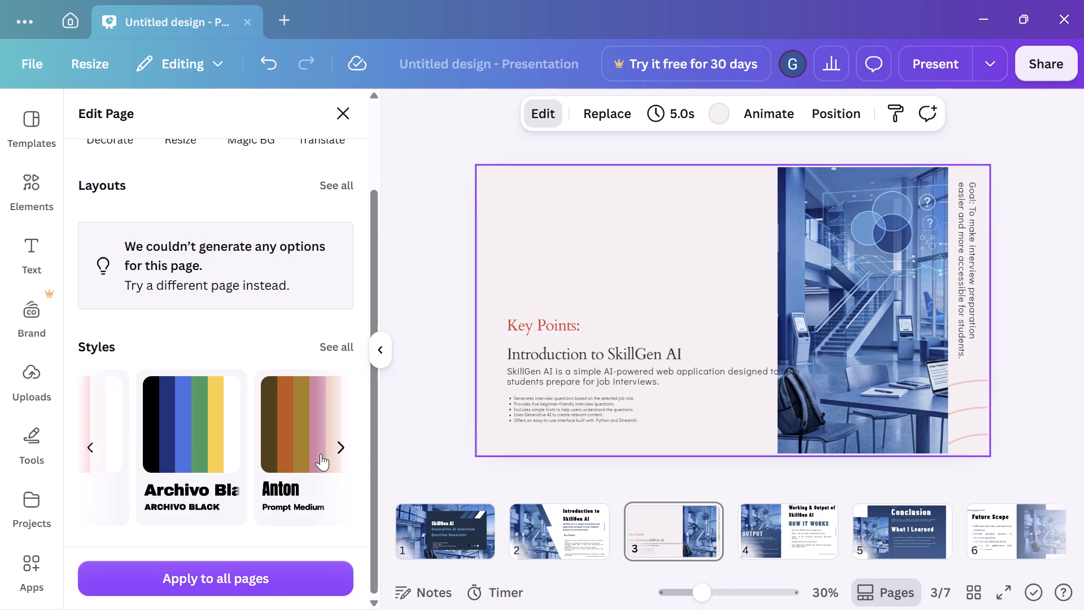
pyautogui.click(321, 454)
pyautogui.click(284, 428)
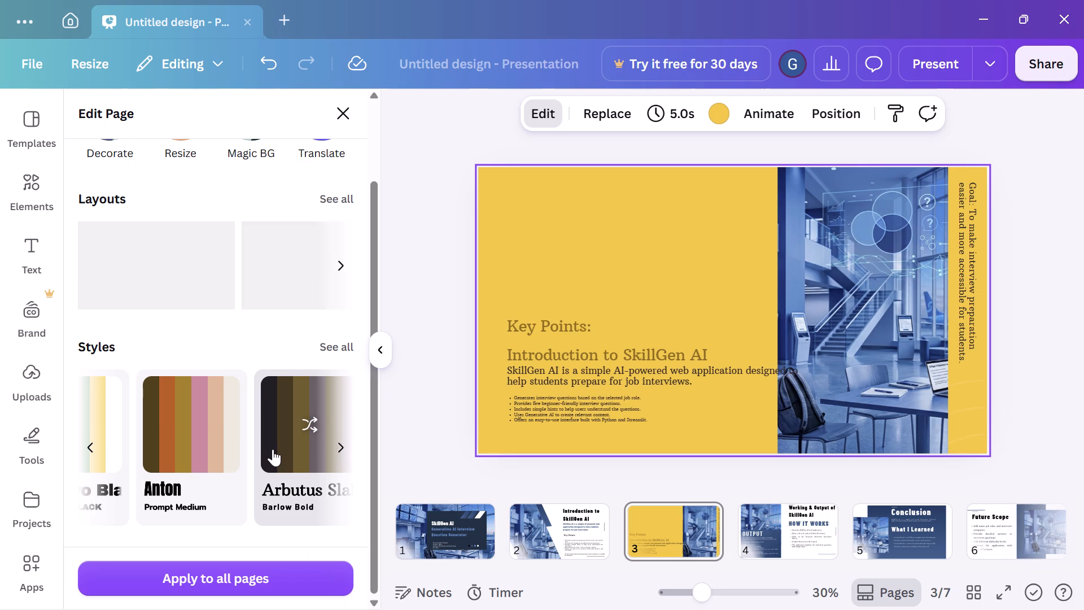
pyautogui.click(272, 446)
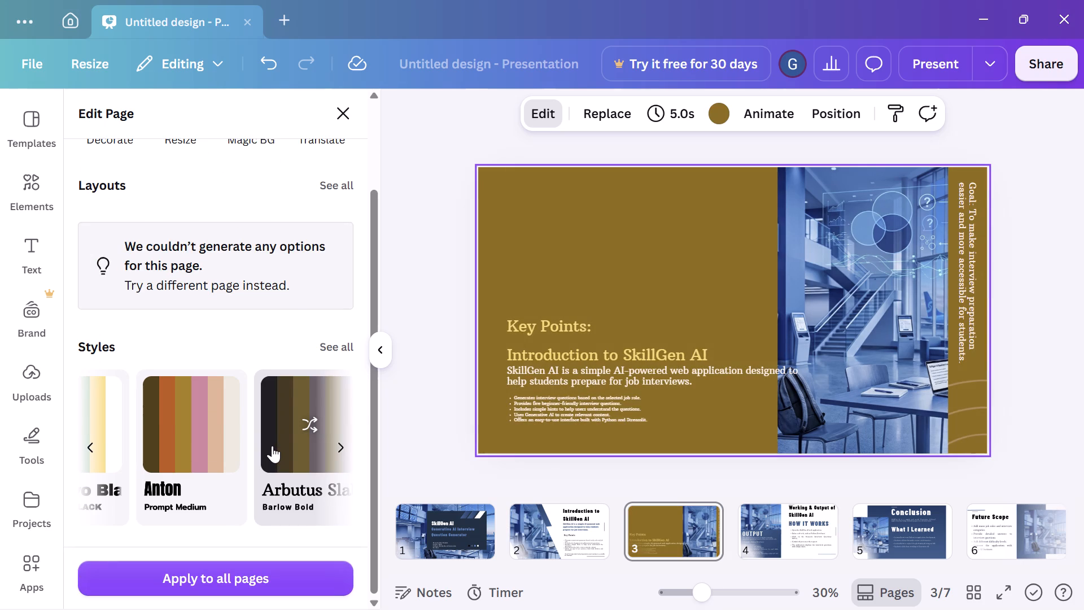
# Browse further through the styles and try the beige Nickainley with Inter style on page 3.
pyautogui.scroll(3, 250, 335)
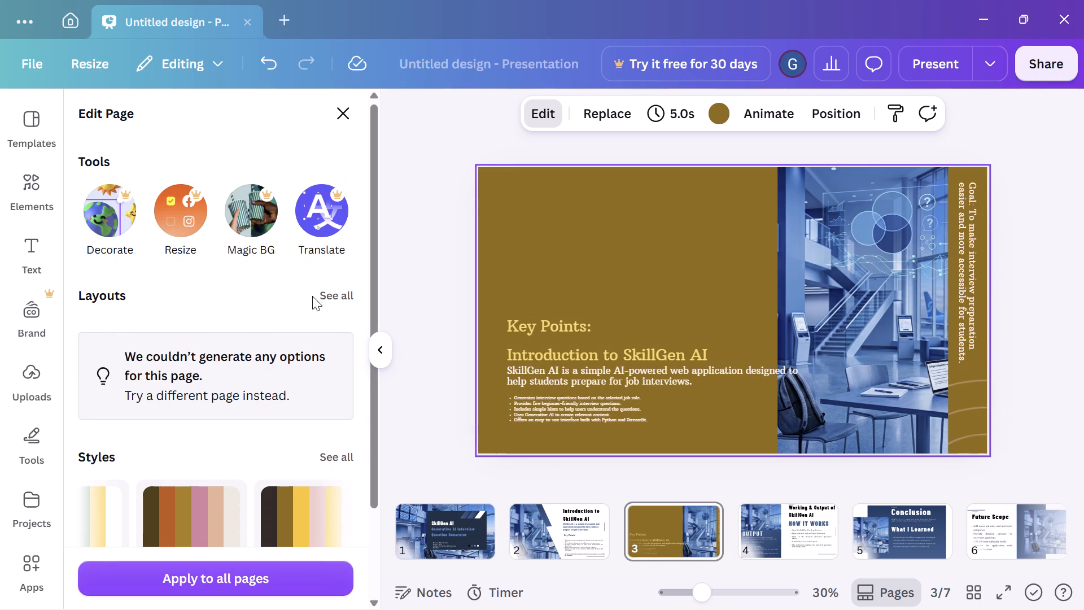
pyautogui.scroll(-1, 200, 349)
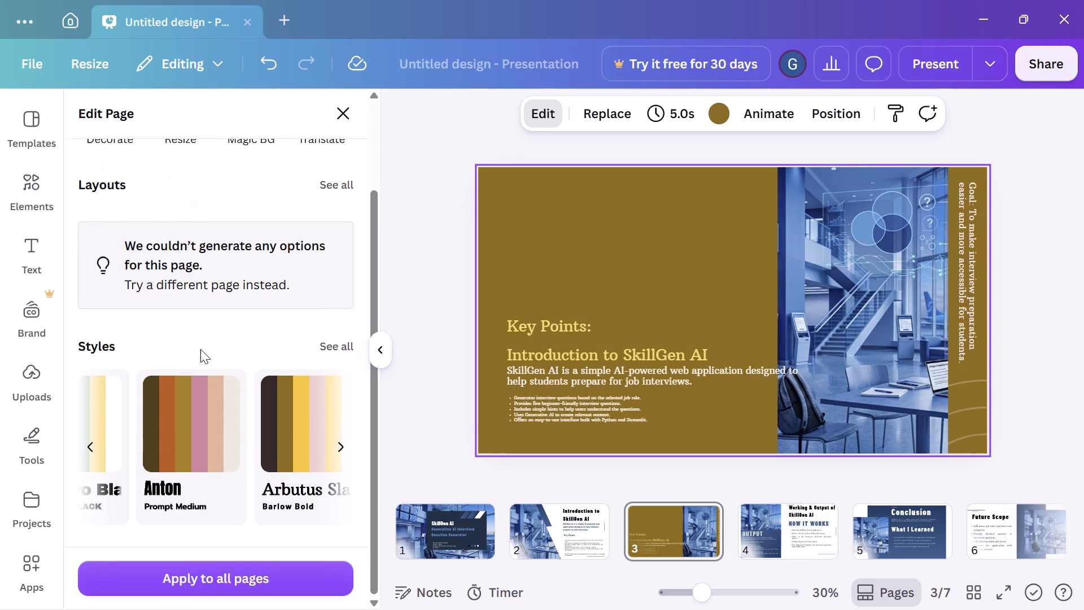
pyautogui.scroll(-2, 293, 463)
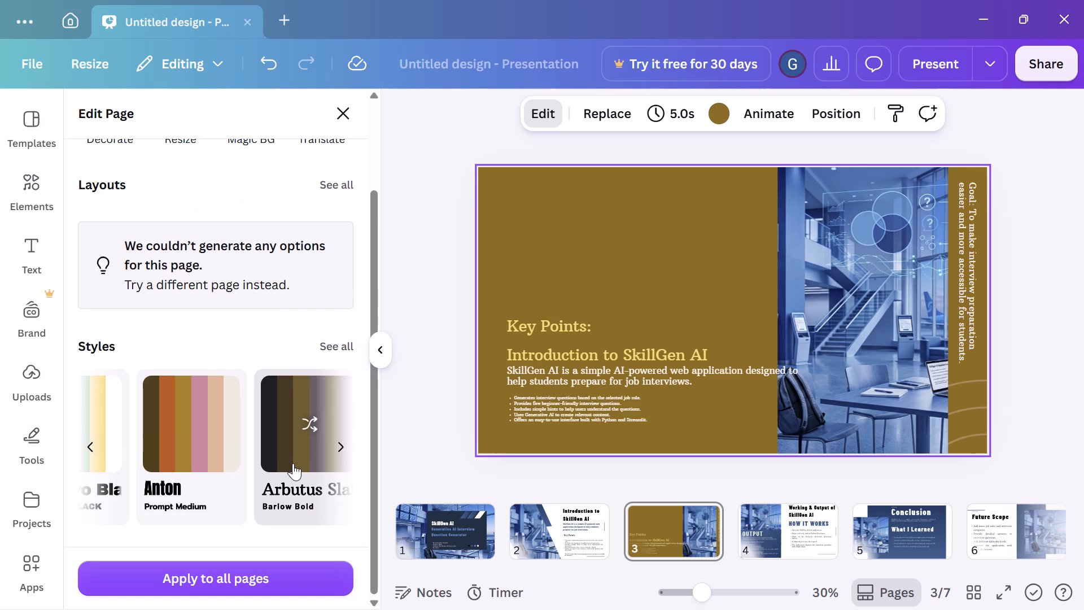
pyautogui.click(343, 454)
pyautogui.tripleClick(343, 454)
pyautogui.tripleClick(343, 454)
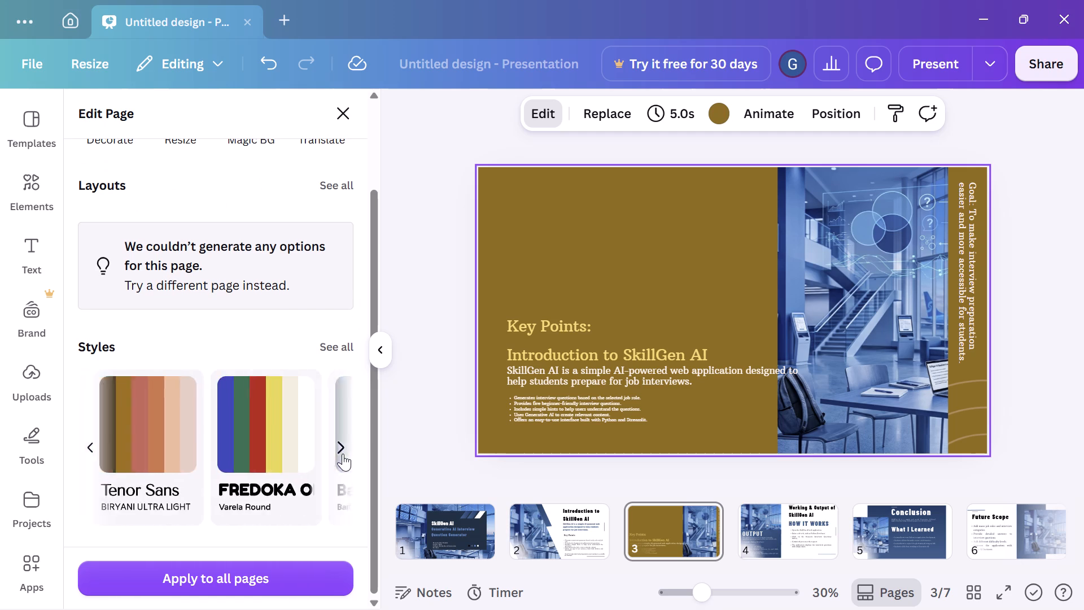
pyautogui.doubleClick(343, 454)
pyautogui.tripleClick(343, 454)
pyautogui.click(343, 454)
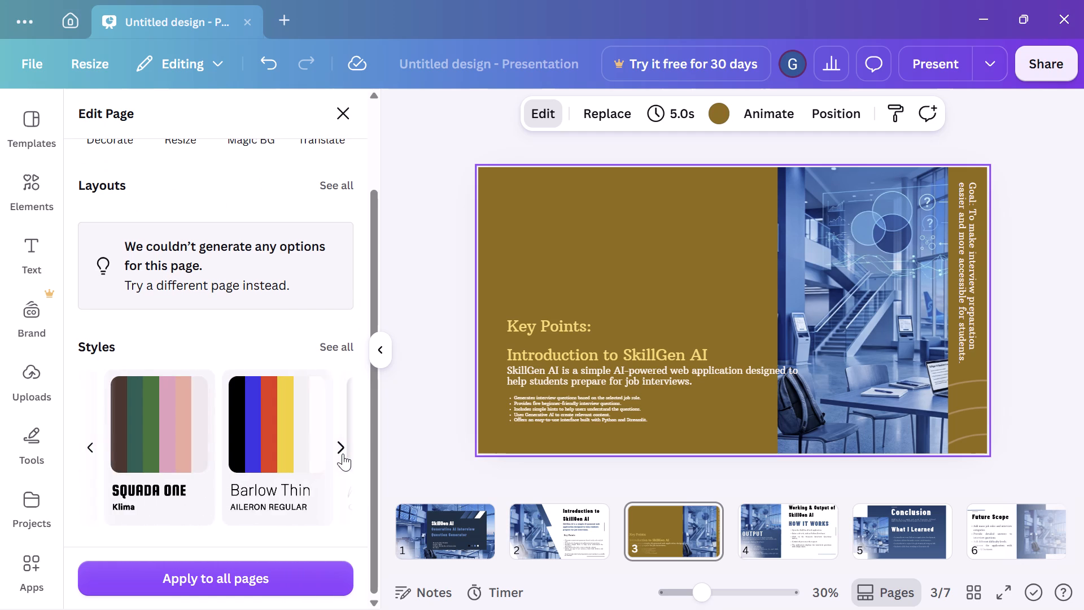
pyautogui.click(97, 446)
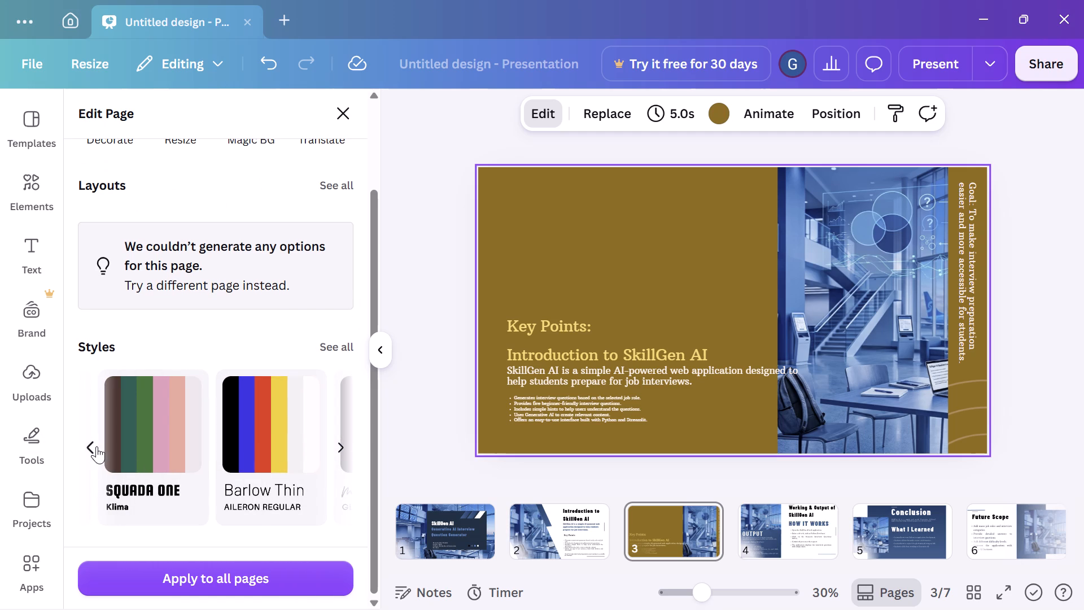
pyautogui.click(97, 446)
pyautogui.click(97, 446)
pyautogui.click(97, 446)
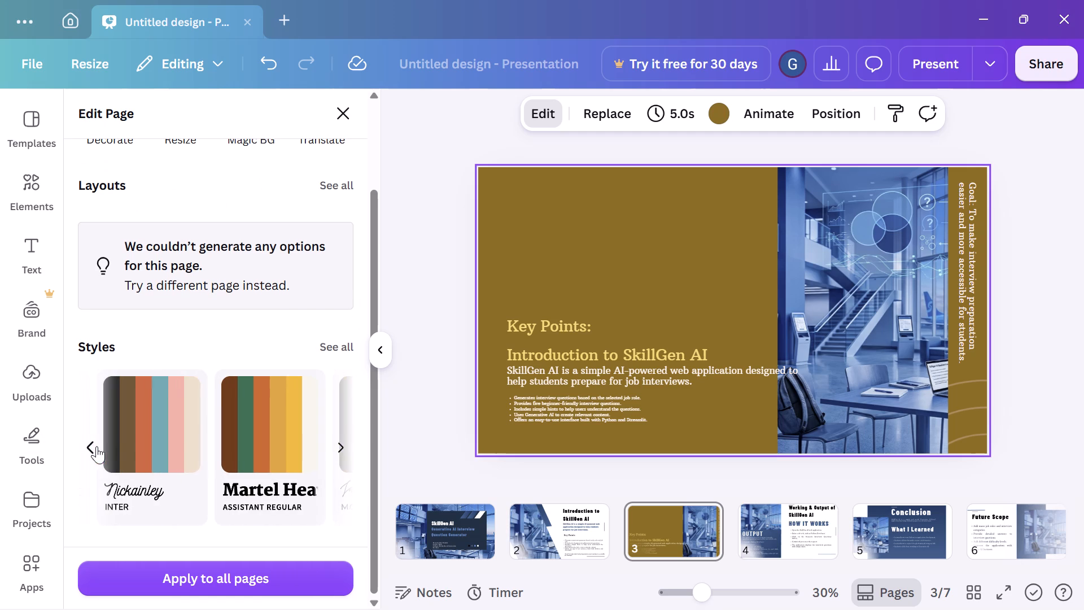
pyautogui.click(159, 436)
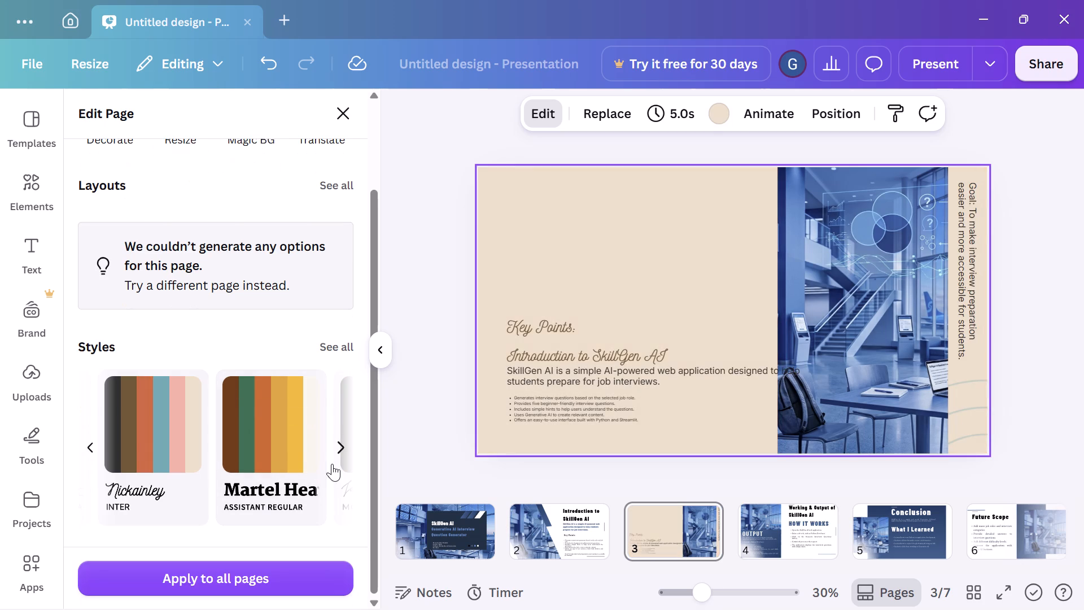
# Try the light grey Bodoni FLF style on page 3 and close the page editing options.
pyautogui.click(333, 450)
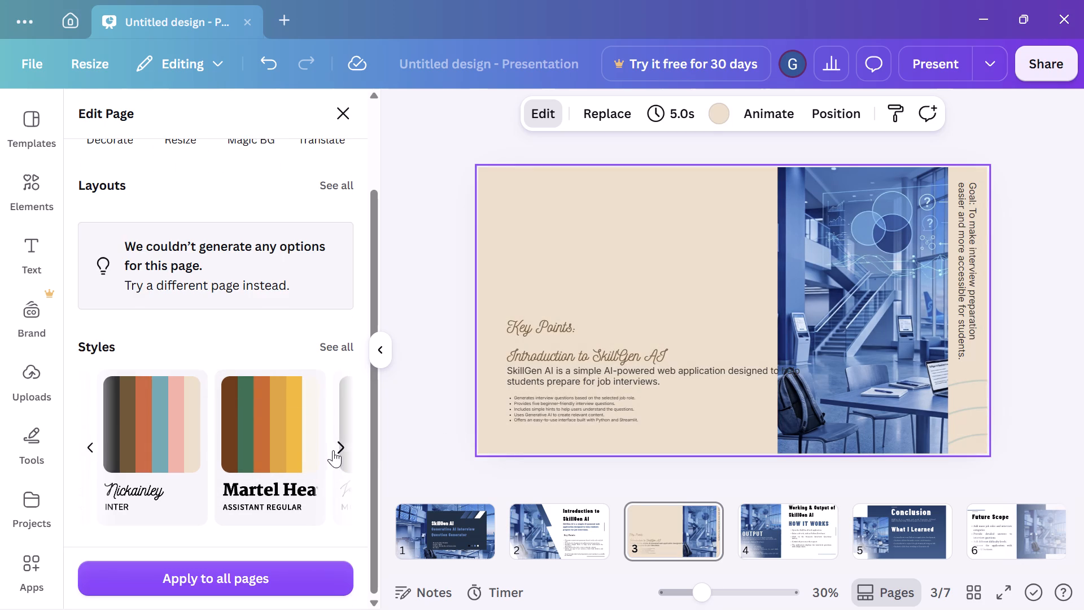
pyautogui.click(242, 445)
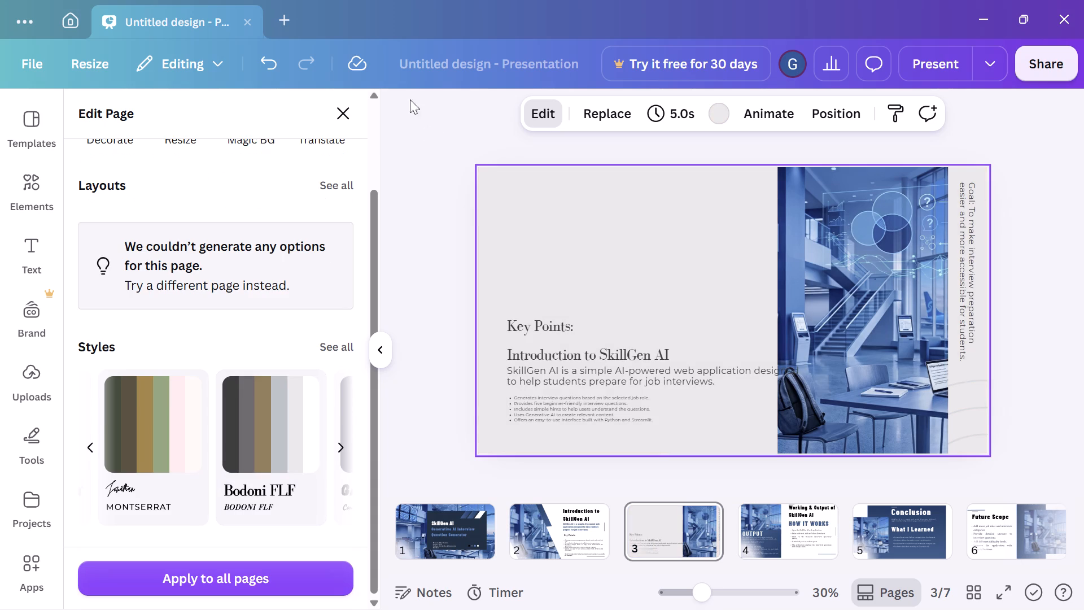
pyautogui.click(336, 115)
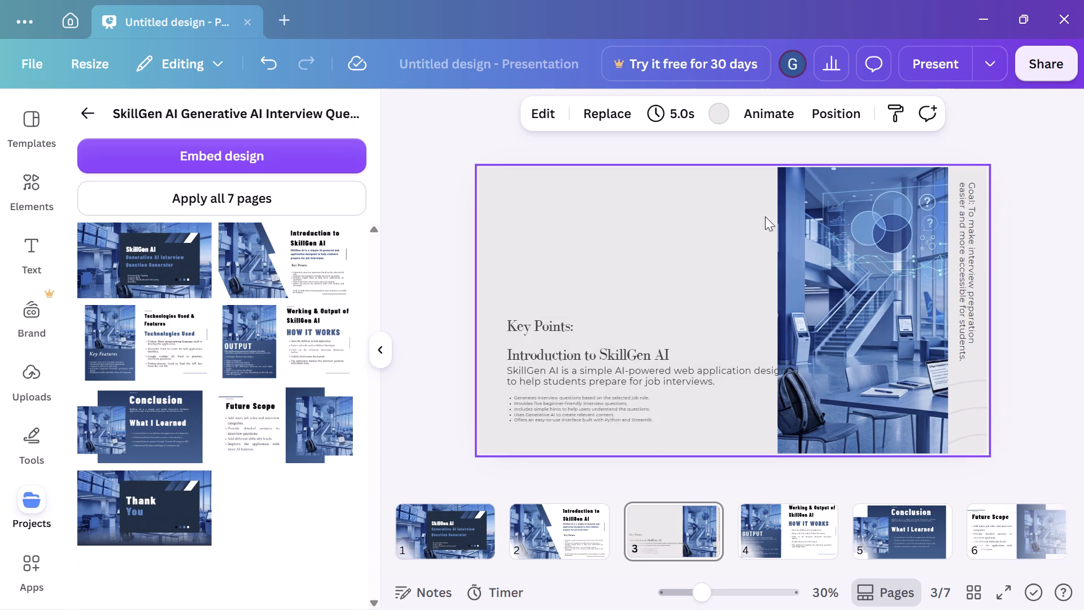
# Undo page 3's style trials and last layout change, back to the blue text panel with the goal text in a brown bottom strip.
pyautogui.click(664, 226)
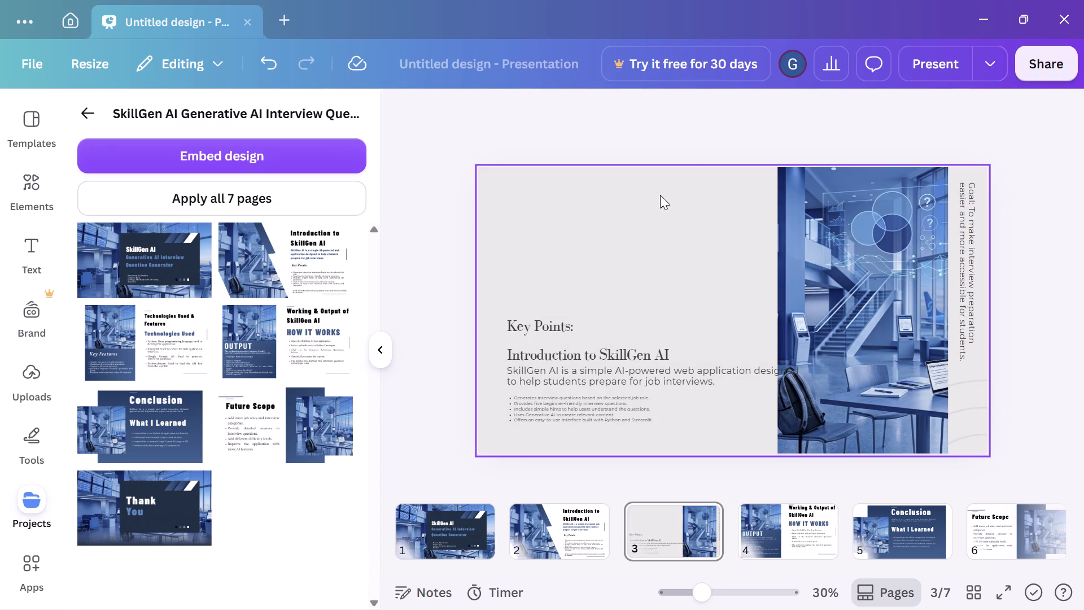
pyautogui.click(660, 195)
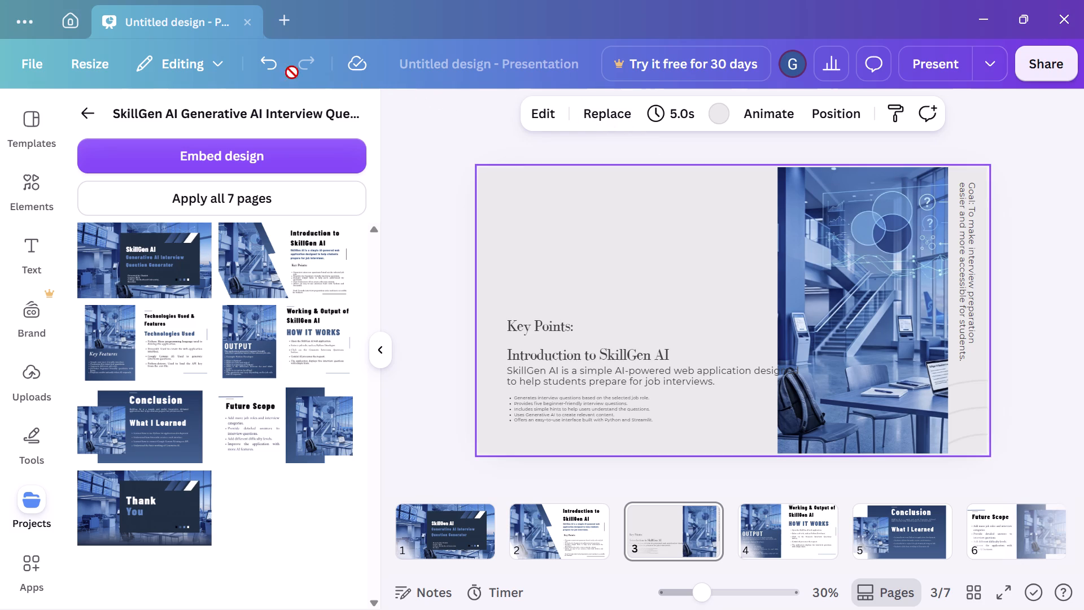
pyautogui.click(254, 70)
pyautogui.click(254, 70)
pyautogui.click(254, 70)
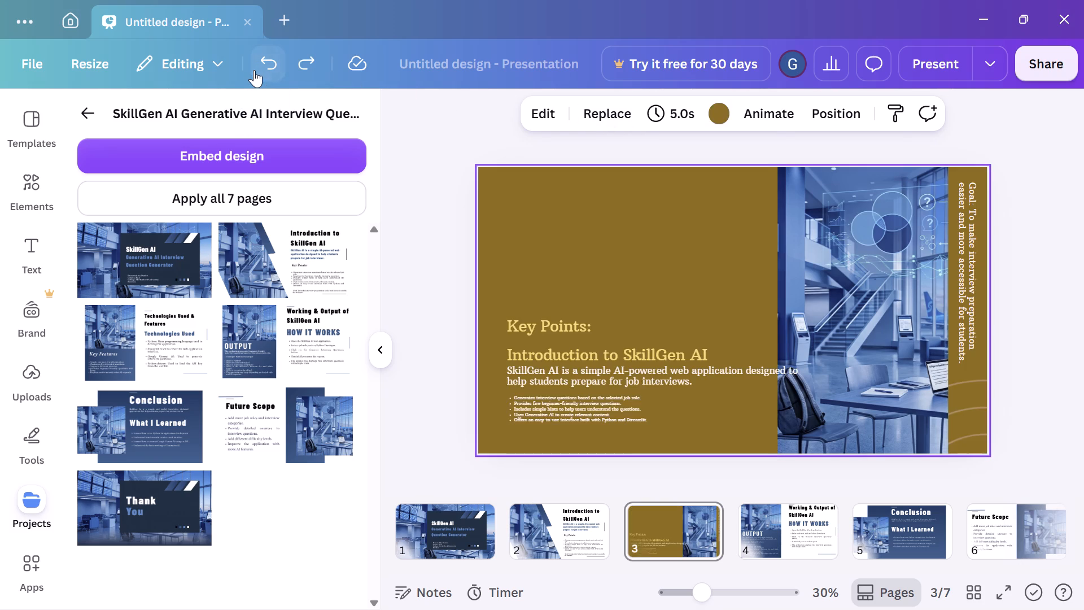
pyautogui.click(254, 70)
pyautogui.click(254, 70)
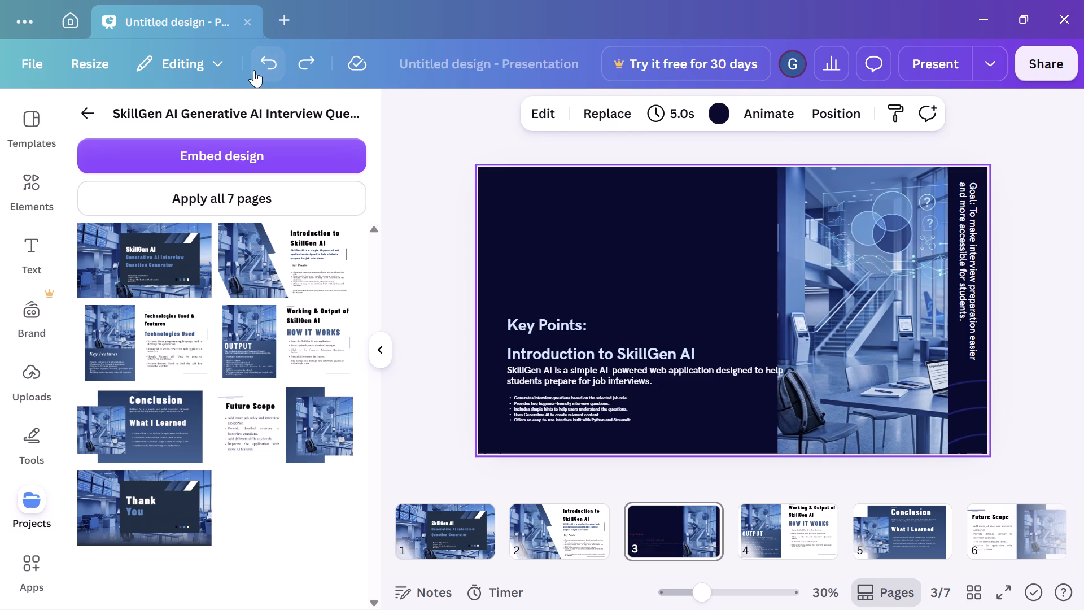
pyautogui.click(254, 70)
pyautogui.click(254, 70)
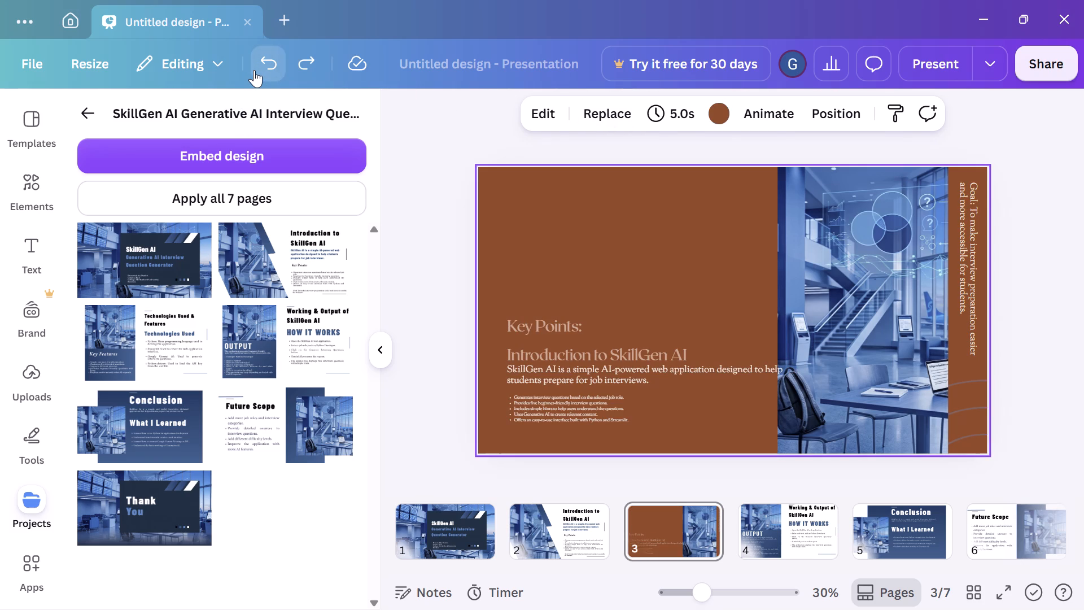
pyautogui.click(254, 70)
pyautogui.click(254, 70)
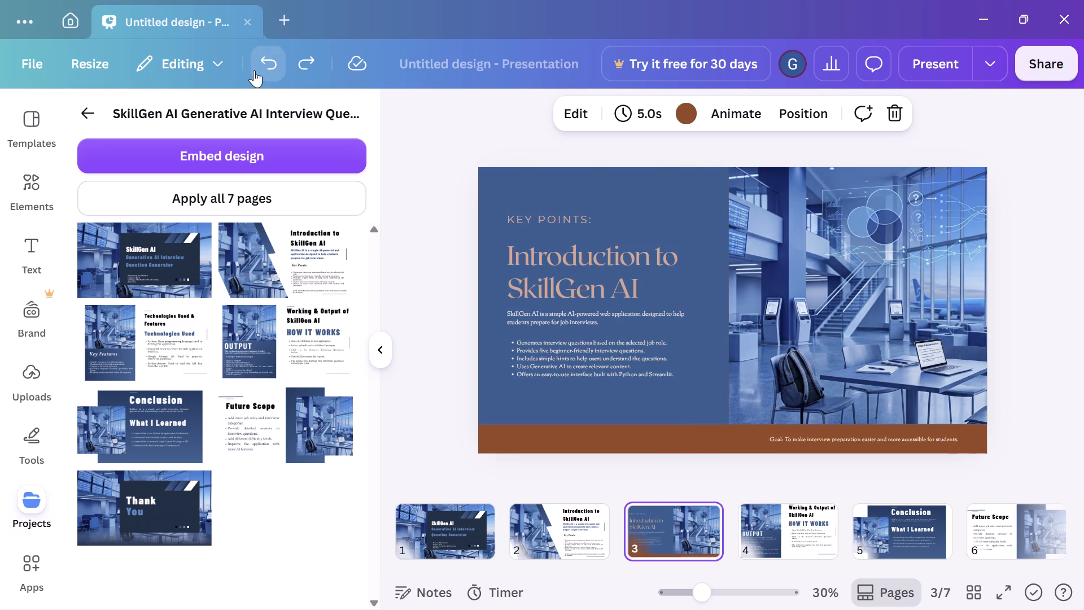
pyautogui.click(296, 67)
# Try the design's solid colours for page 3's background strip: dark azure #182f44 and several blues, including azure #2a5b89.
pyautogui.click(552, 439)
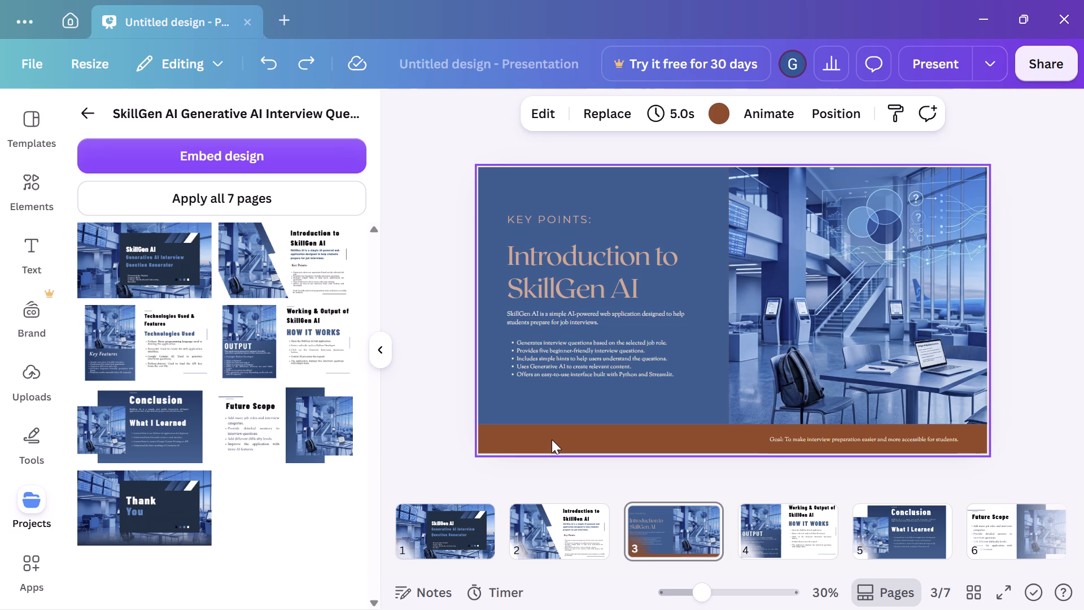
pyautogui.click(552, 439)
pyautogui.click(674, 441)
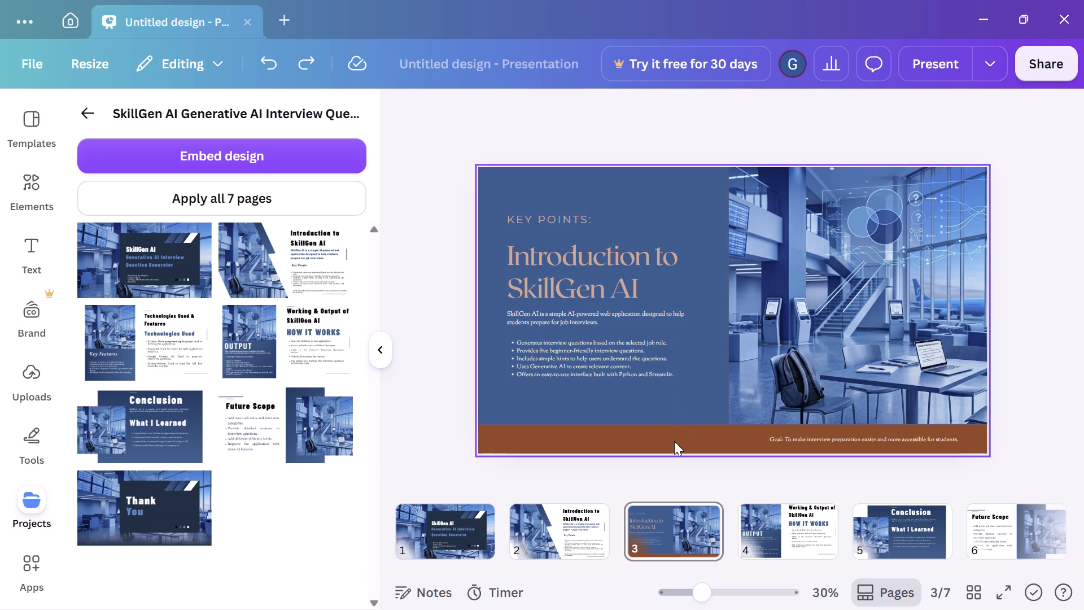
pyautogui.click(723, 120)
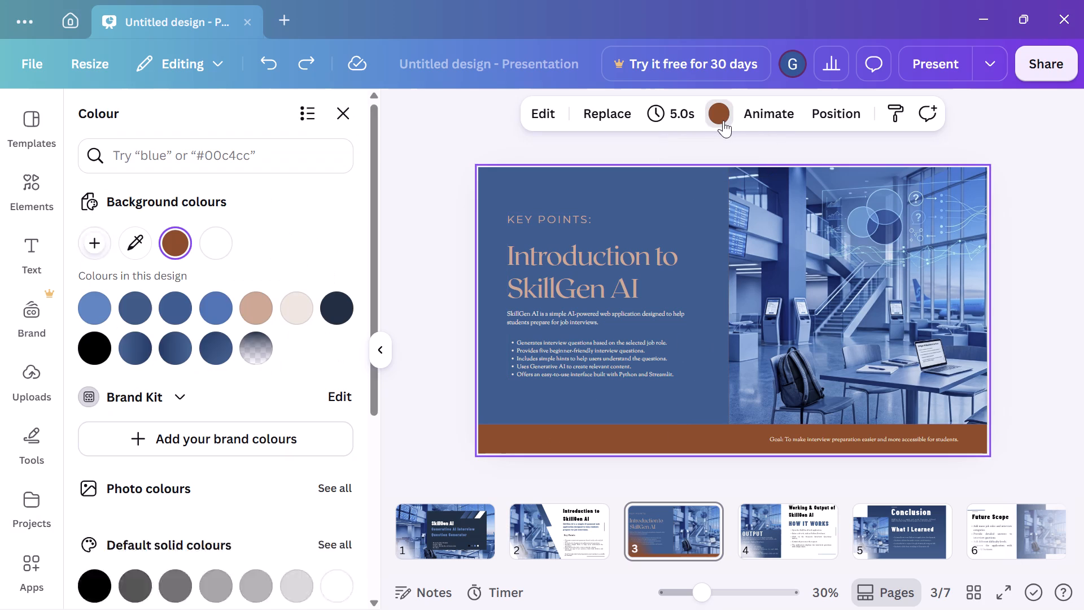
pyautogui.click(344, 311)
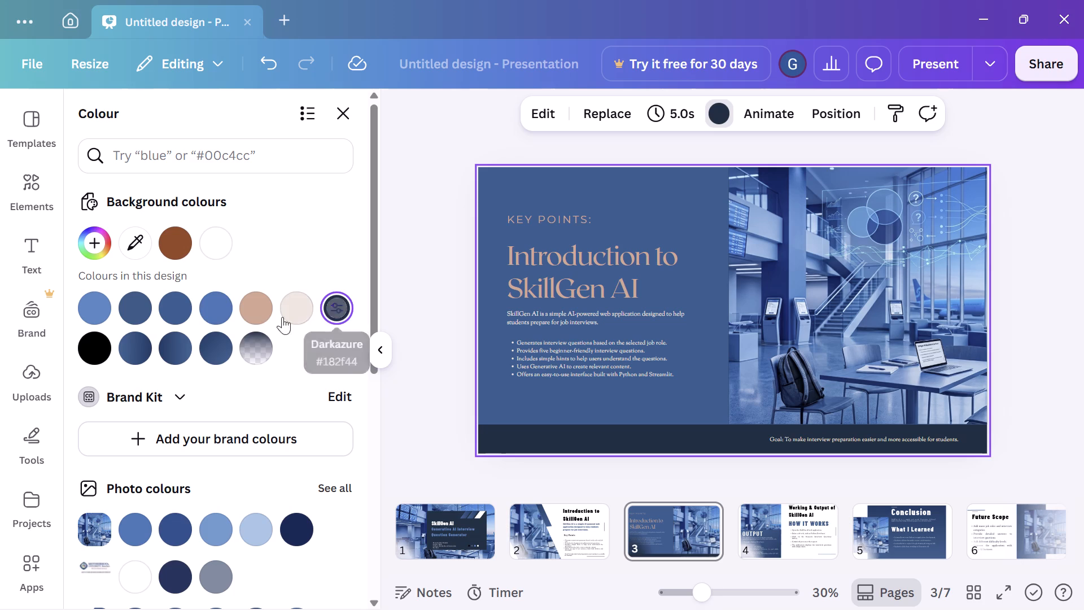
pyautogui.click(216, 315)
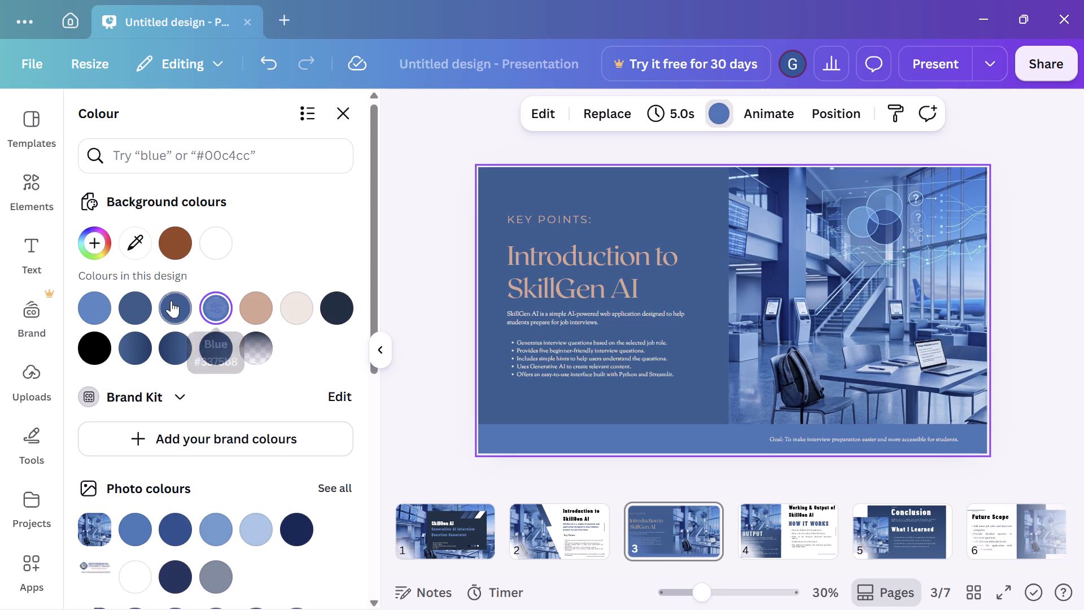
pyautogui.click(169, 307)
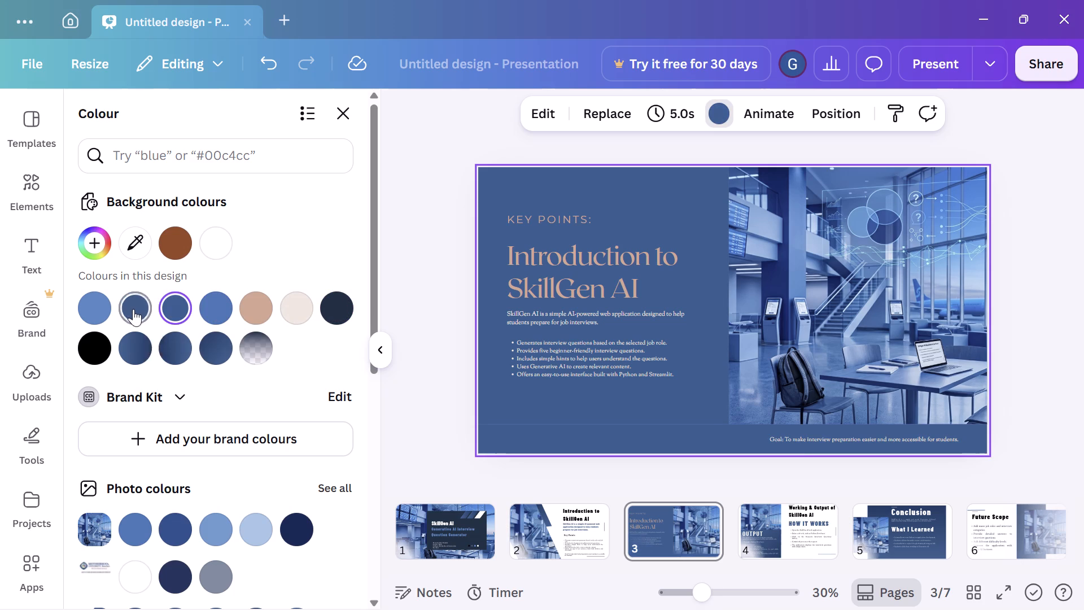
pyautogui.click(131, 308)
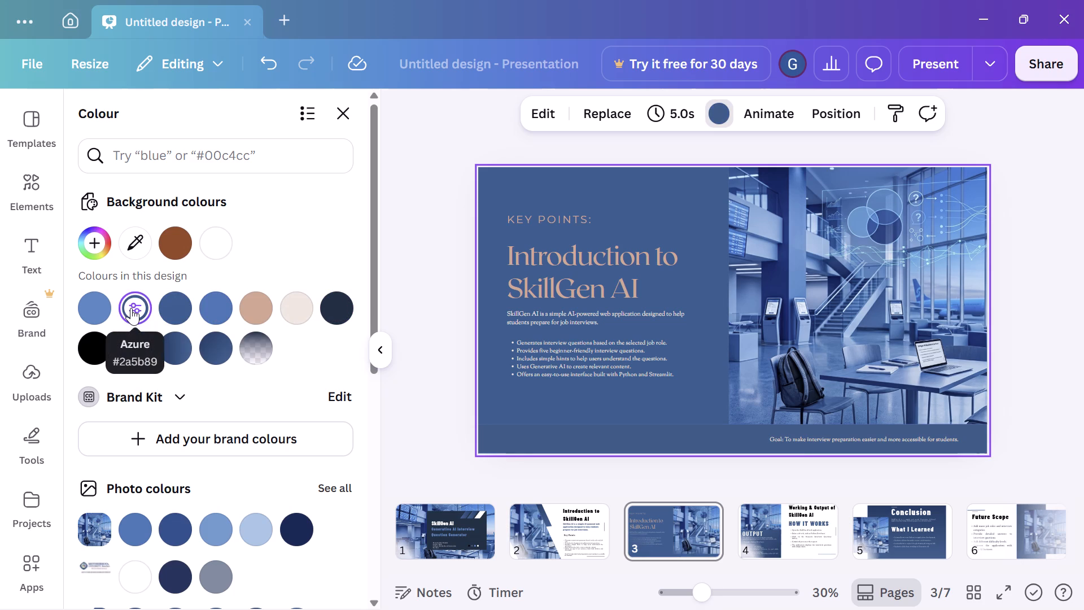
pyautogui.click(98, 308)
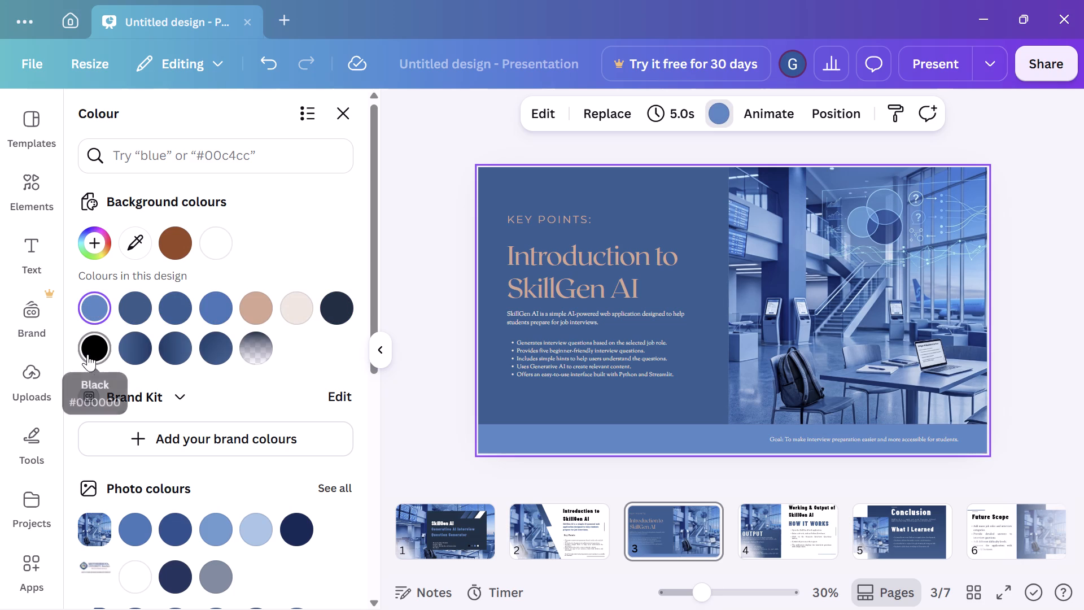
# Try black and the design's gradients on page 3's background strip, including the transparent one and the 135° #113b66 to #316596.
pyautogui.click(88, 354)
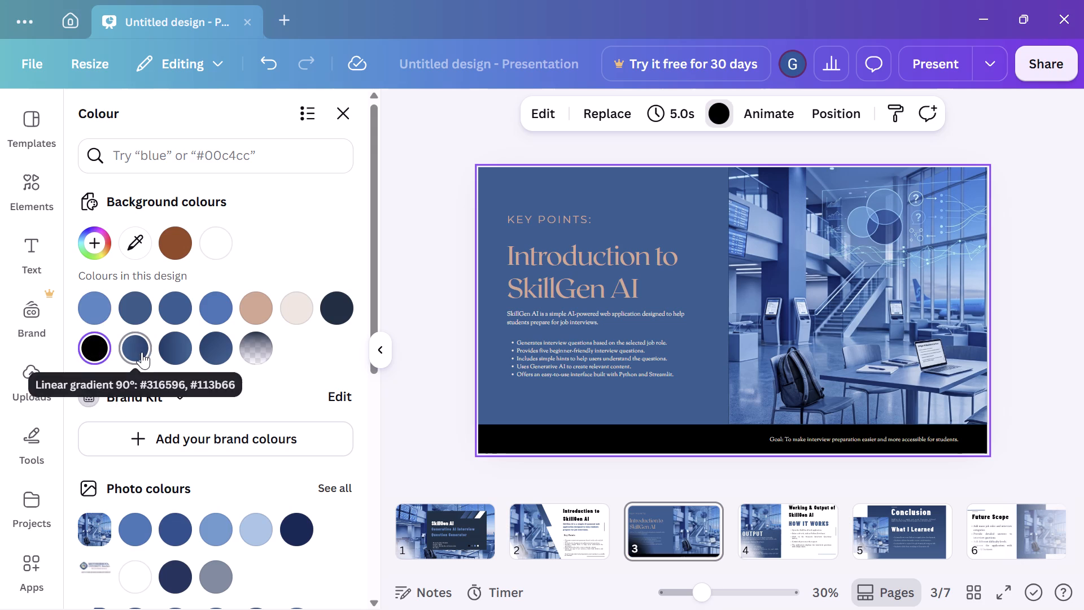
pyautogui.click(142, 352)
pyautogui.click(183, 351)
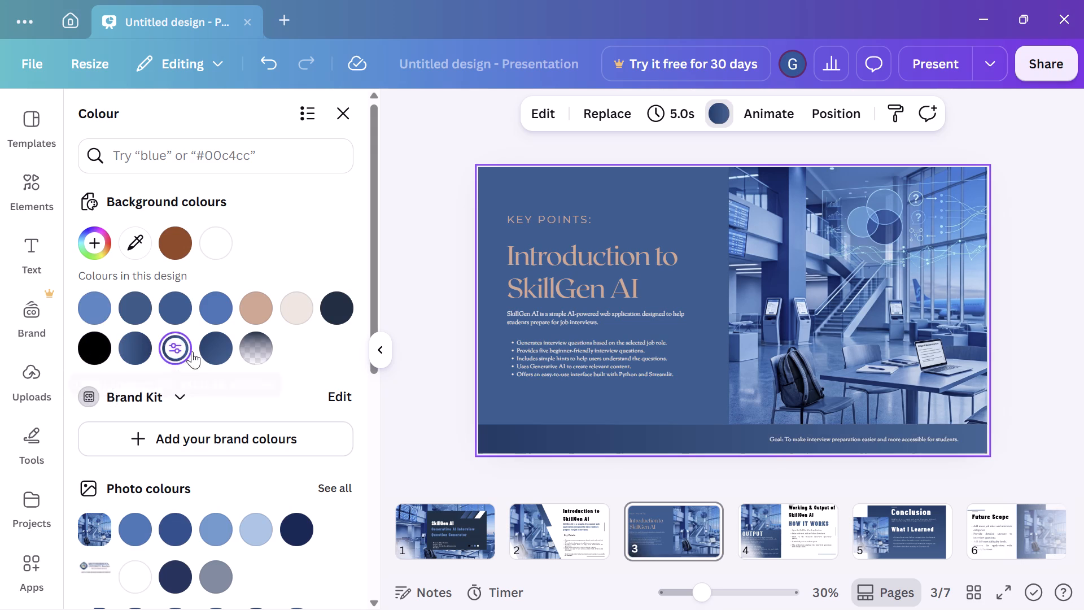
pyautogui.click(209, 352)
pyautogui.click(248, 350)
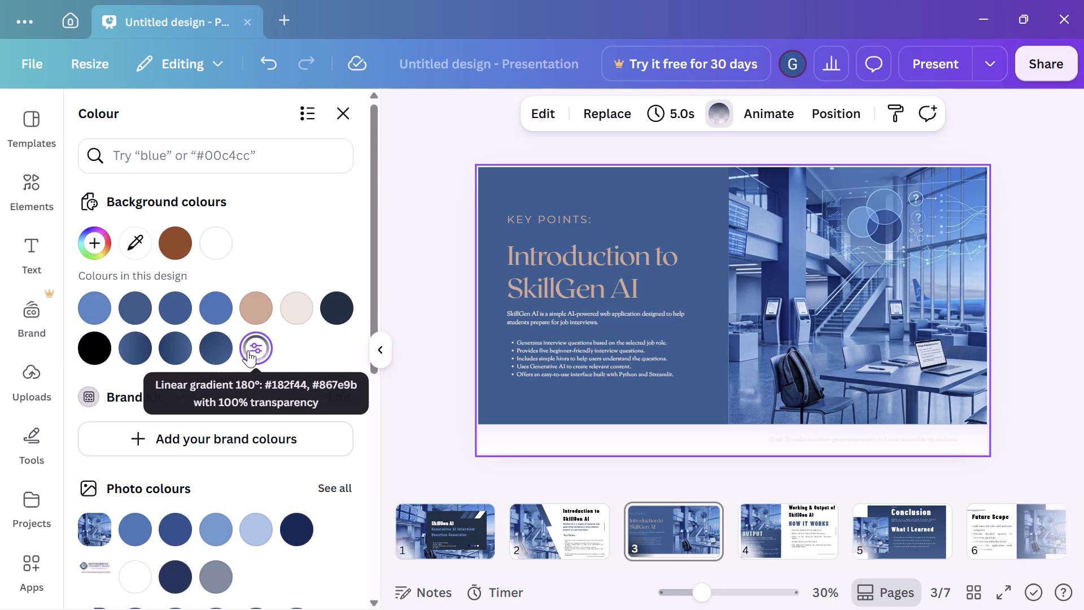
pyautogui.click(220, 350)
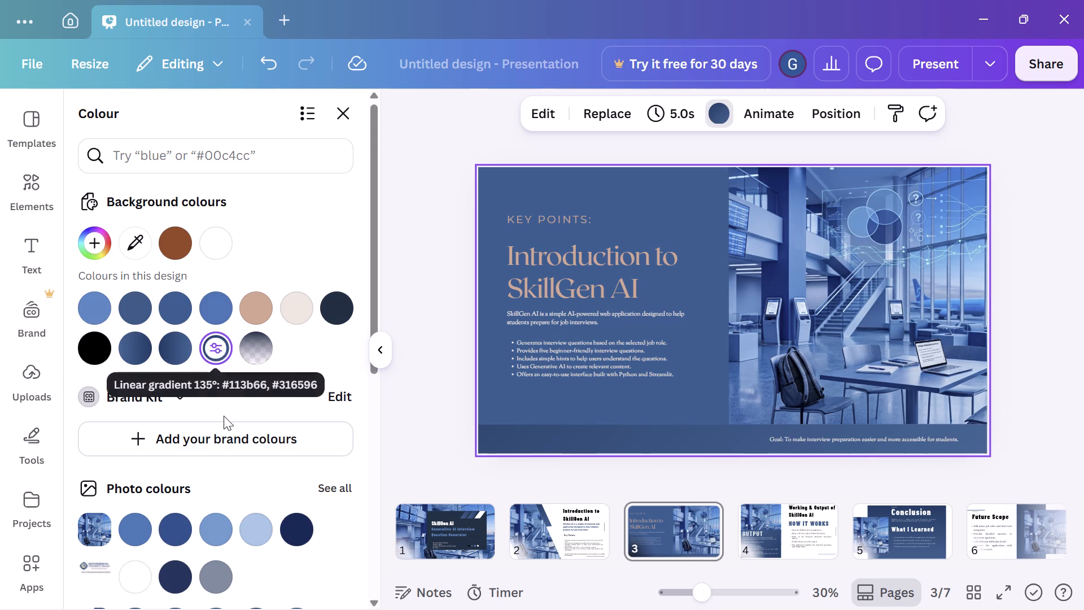
# Compare the lighter blue photo colours on page 3's background strip and set it to dark blue #092858.
pyautogui.click(229, 531)
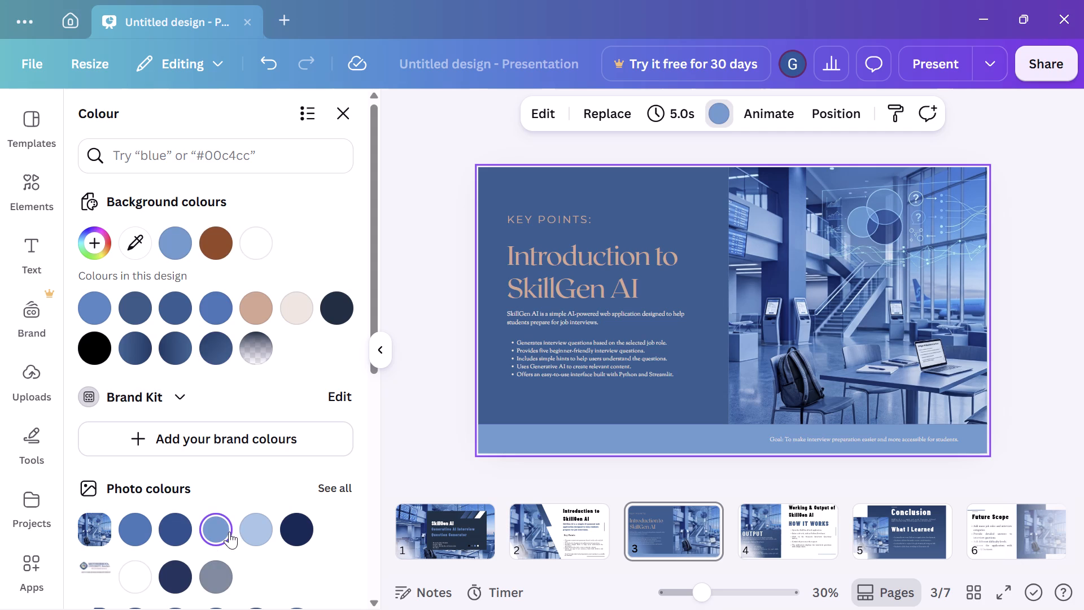
pyautogui.click(269, 534)
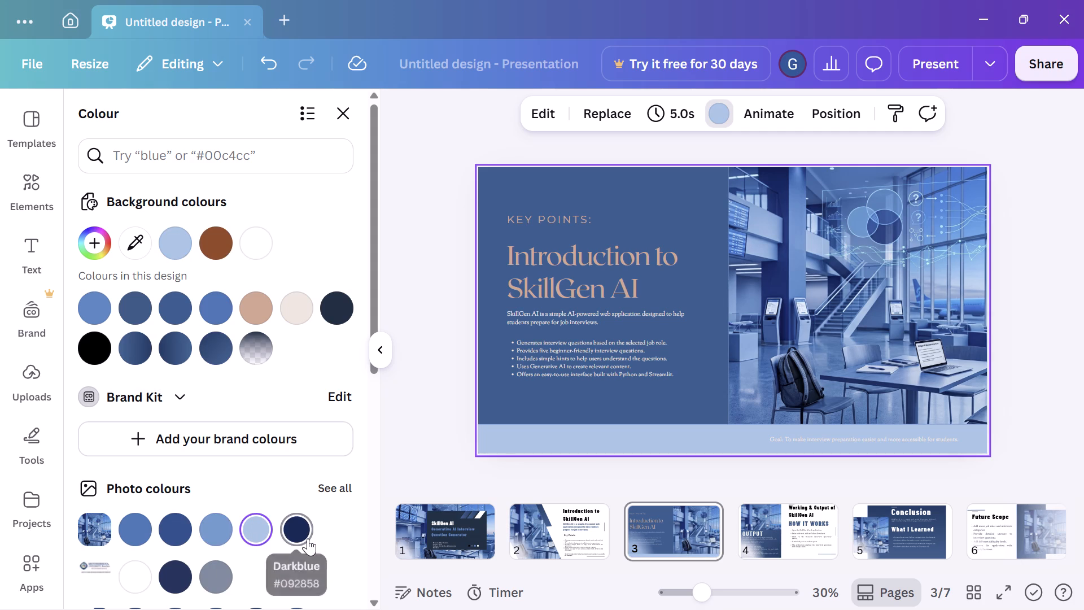
pyautogui.click(308, 538)
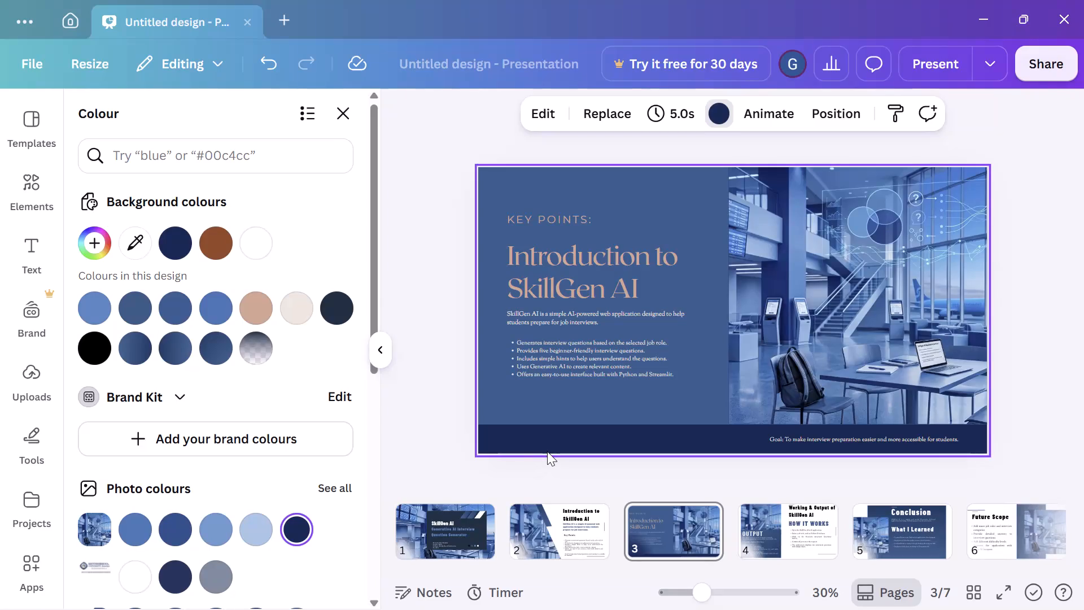
# Recolour the whole text group on page 3's blue panel black.
pyautogui.click(591, 255)
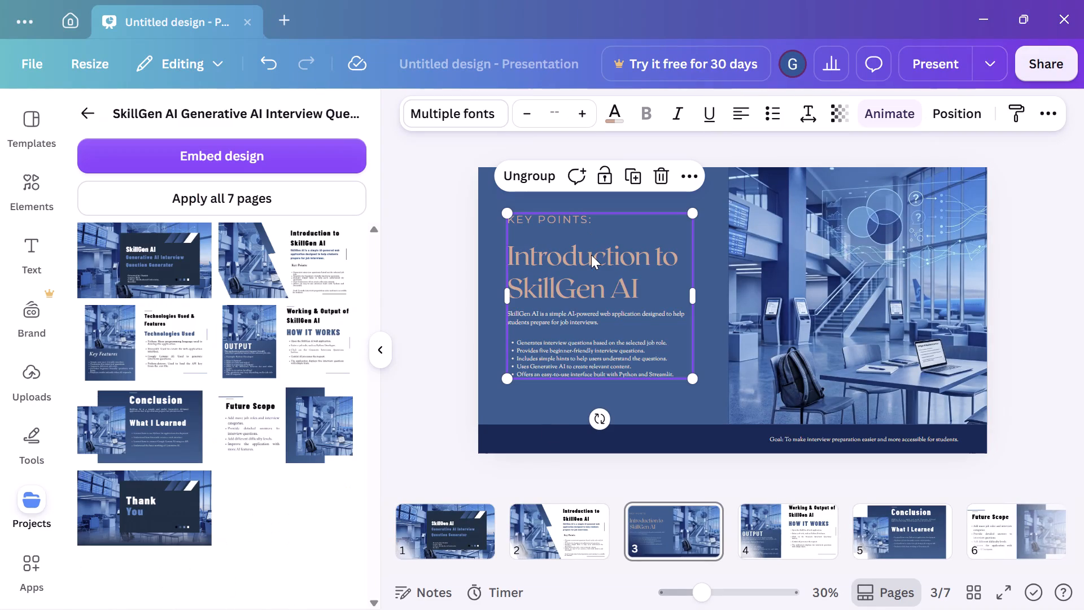
pyautogui.click(619, 107)
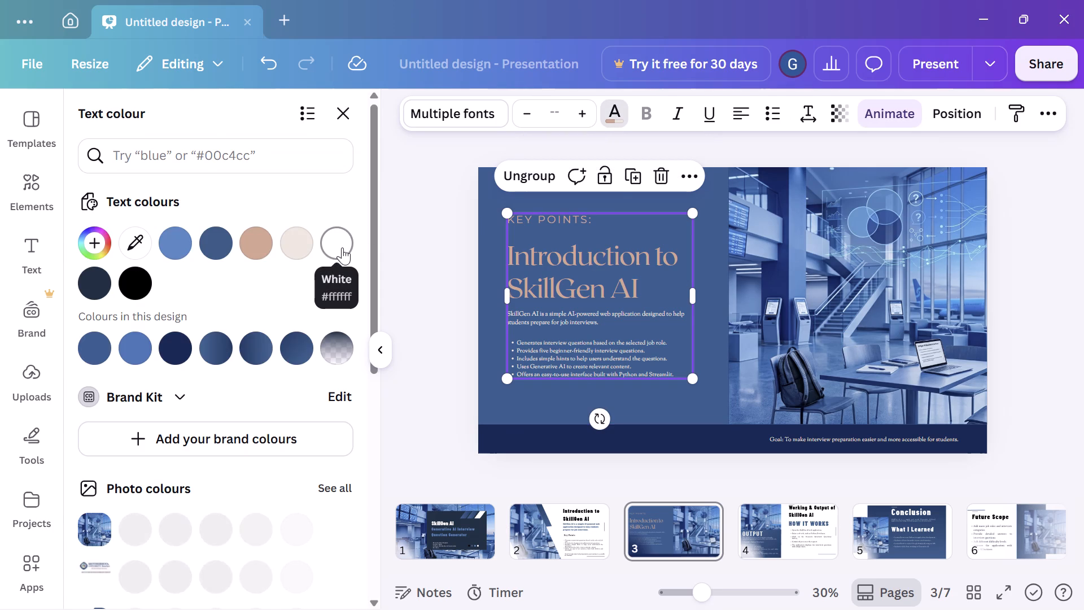
pyautogui.click(144, 283)
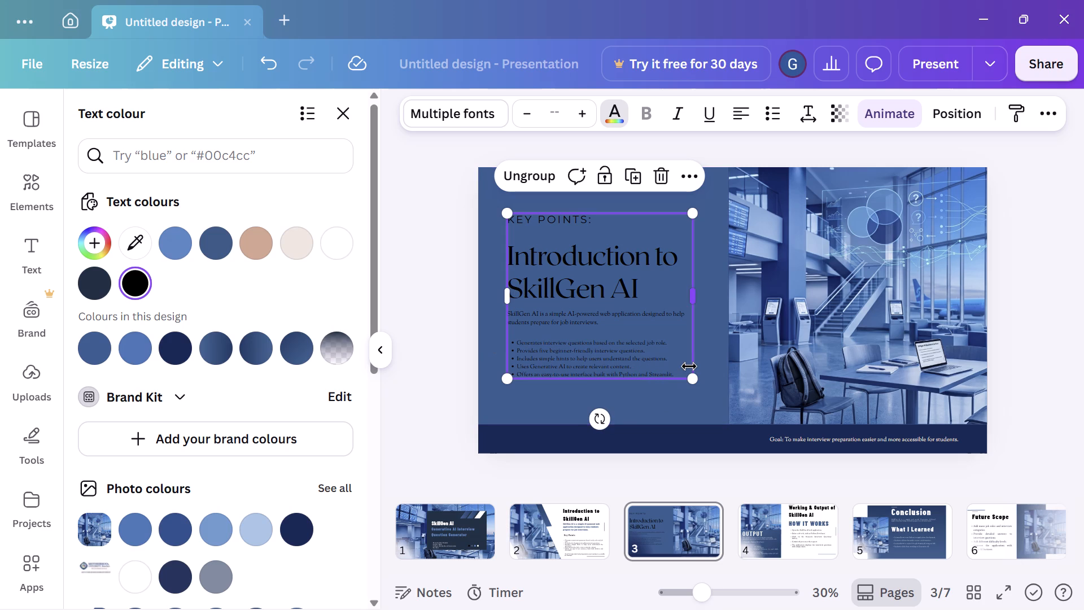
# Enlarge page 3's text group proportionally and shift it up towards the panel's outer corner so it nearly fills the blue panel's width.
pyautogui.moveTo(694, 380); pyautogui.dragTo(710, 399)
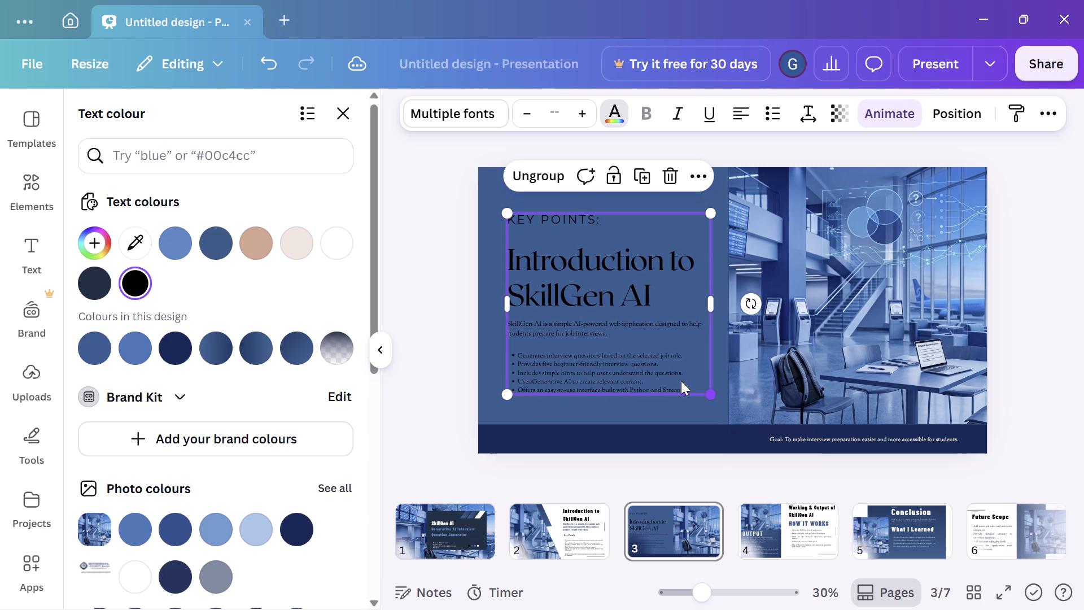
pyautogui.moveTo(617, 335); pyautogui.dragTo(605, 289)
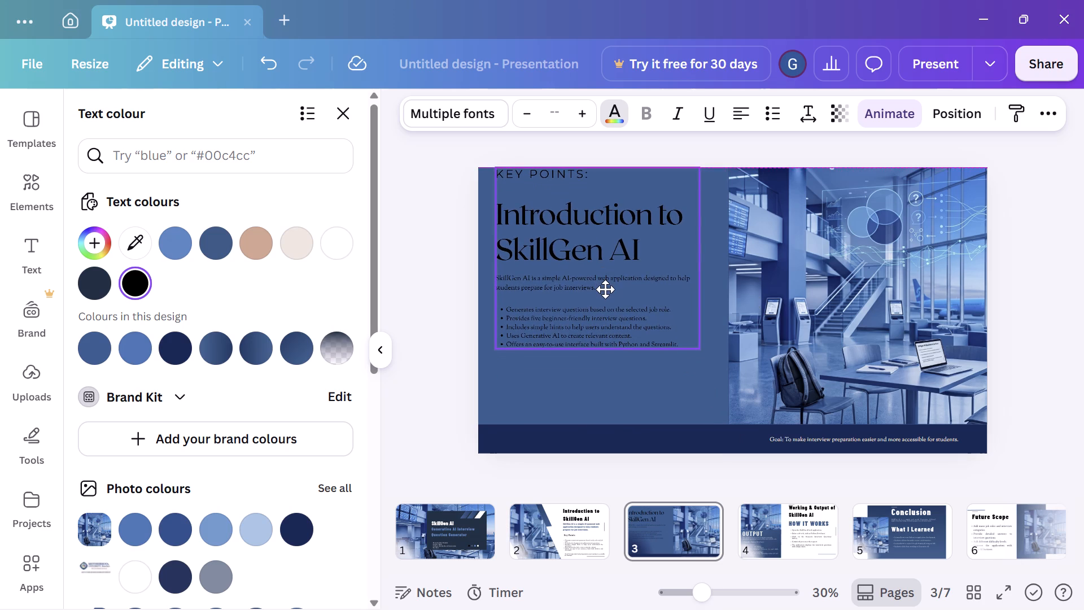
pyautogui.moveTo(605, 289); pyautogui.dragTo(604, 307)
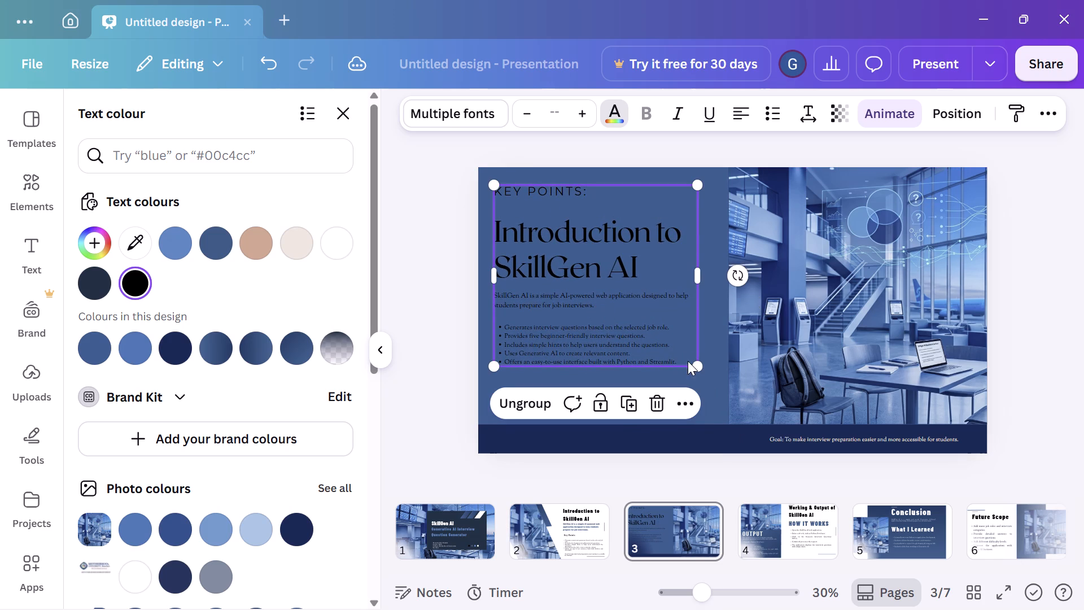
pyautogui.moveTo(694, 361); pyautogui.dragTo(710, 385)
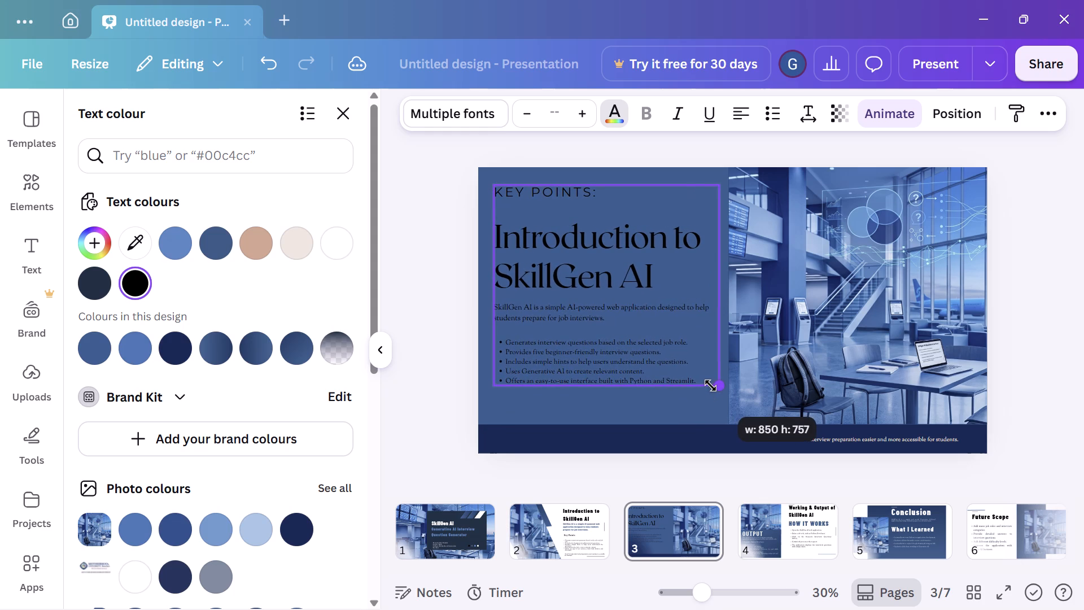
pyautogui.moveTo(710, 385); pyautogui.dragTo(713, 392)
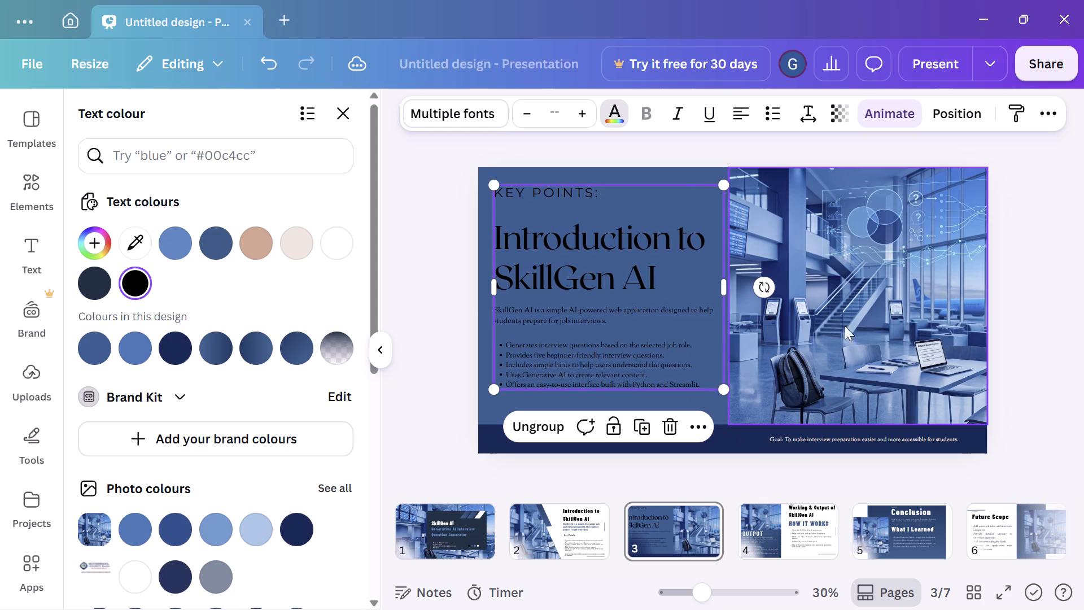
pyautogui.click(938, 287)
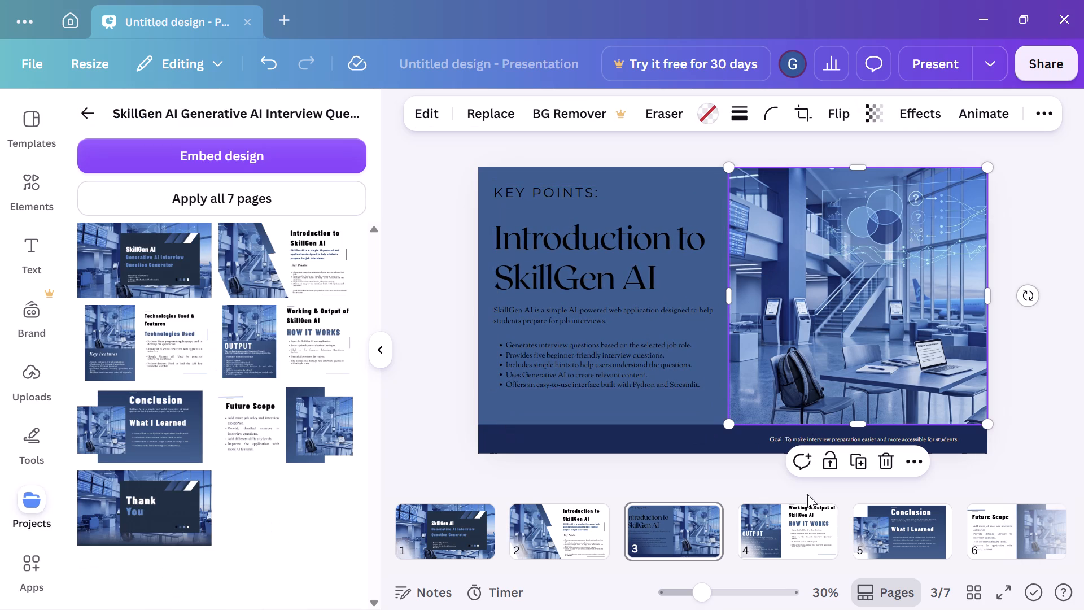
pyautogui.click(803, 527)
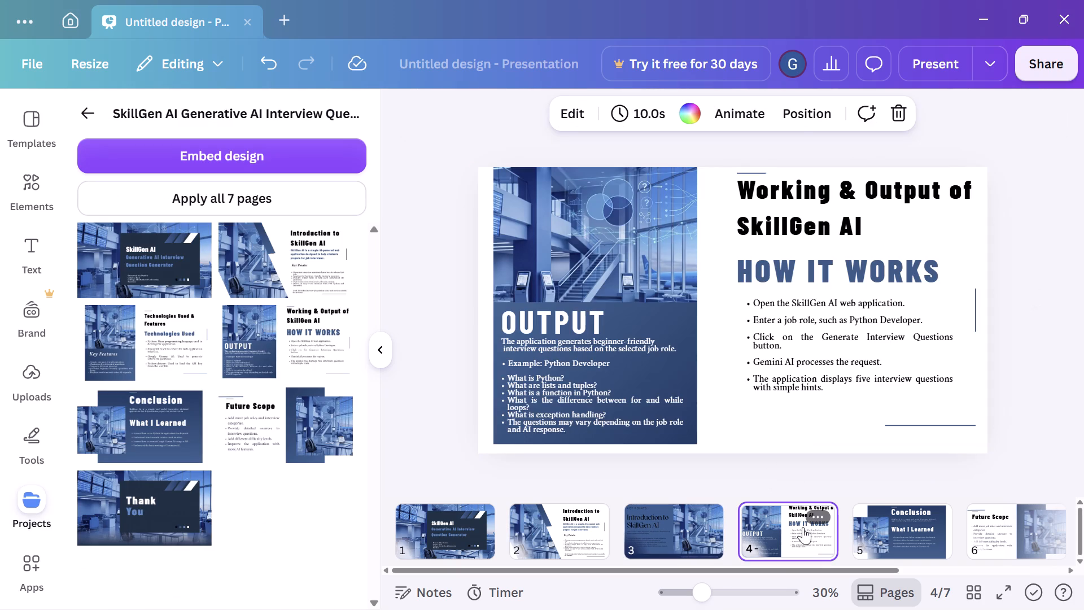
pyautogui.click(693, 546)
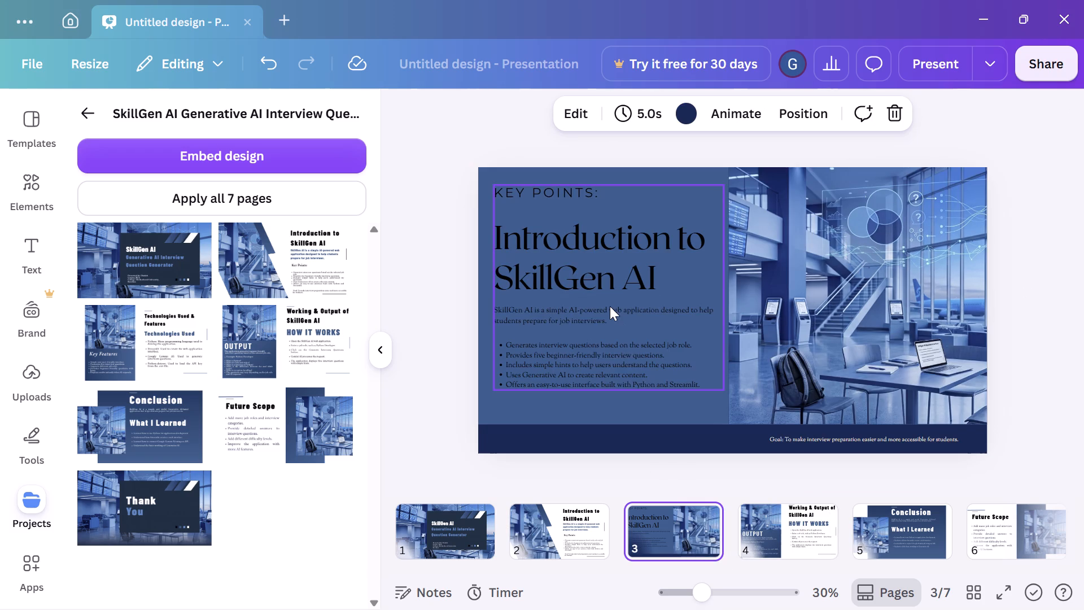
# Increase the font sizes of page 3's whole text group by three increments.
pyautogui.click(607, 282)
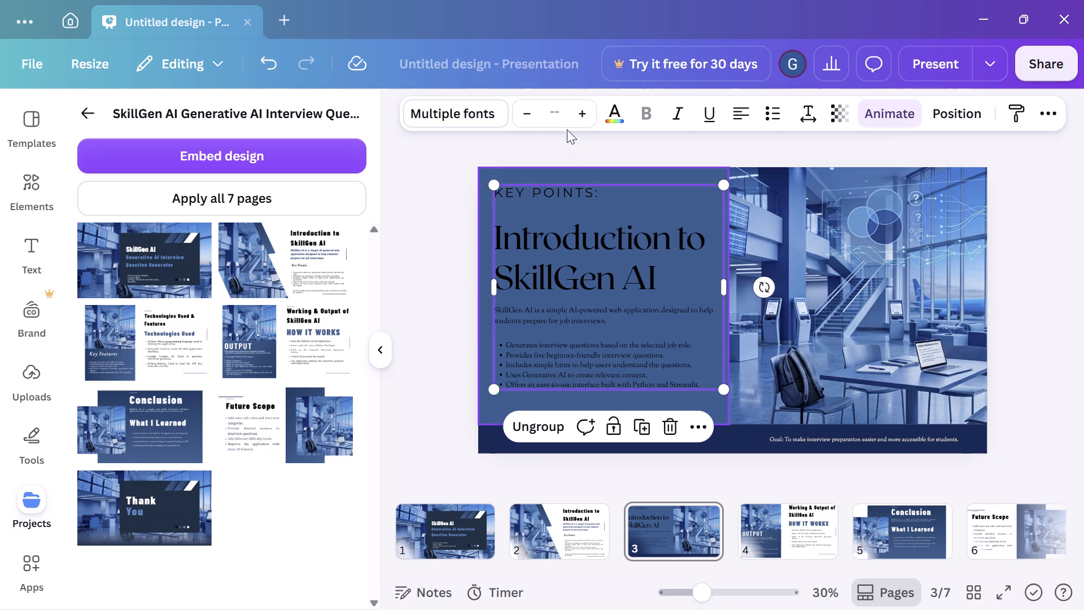
pyautogui.click(578, 112)
pyautogui.click(578, 112)
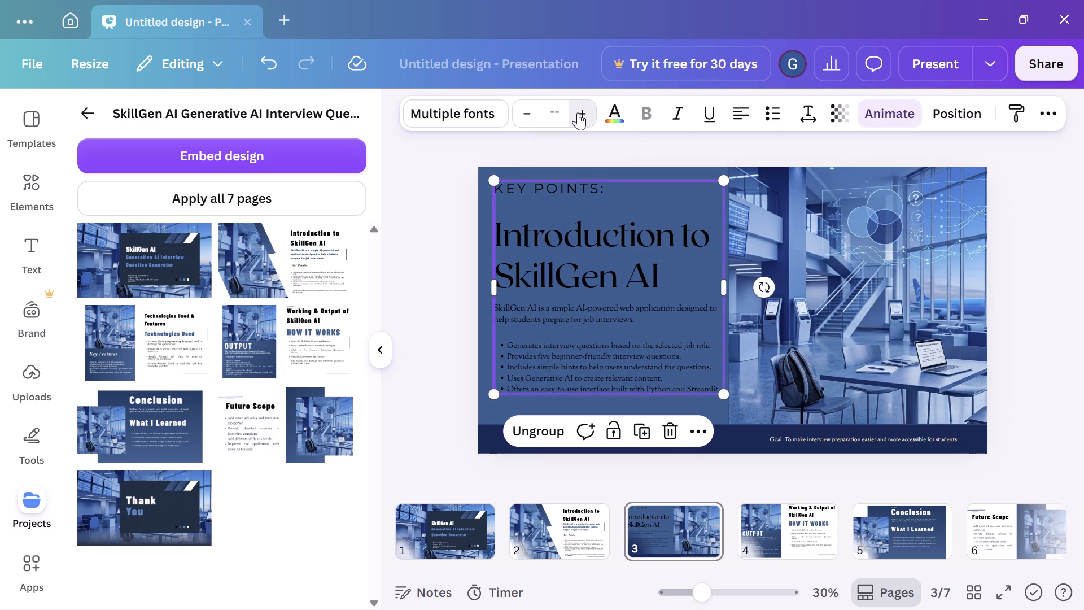
pyautogui.click(578, 112)
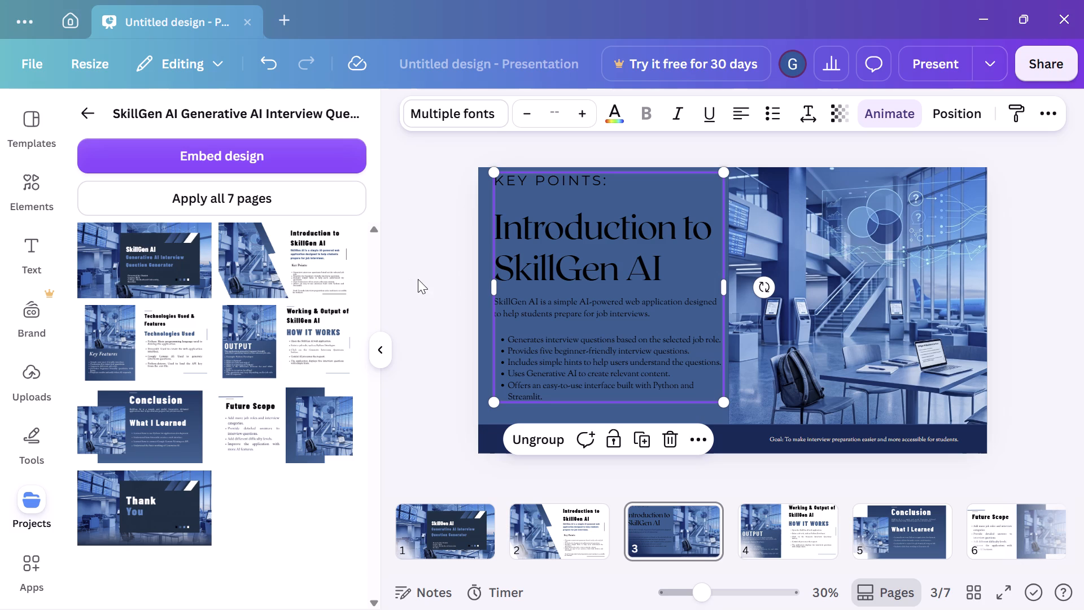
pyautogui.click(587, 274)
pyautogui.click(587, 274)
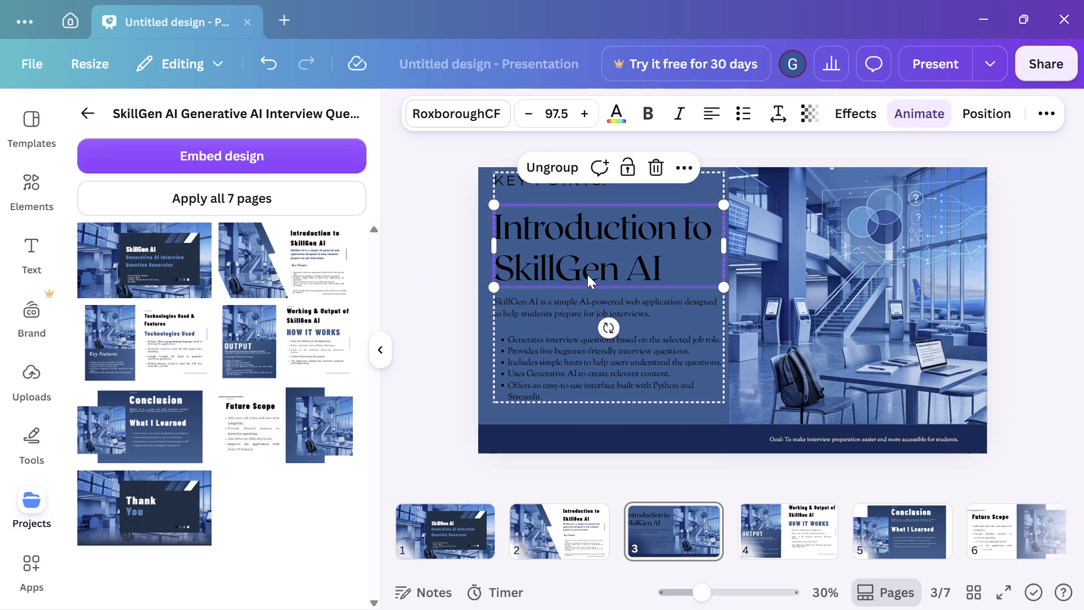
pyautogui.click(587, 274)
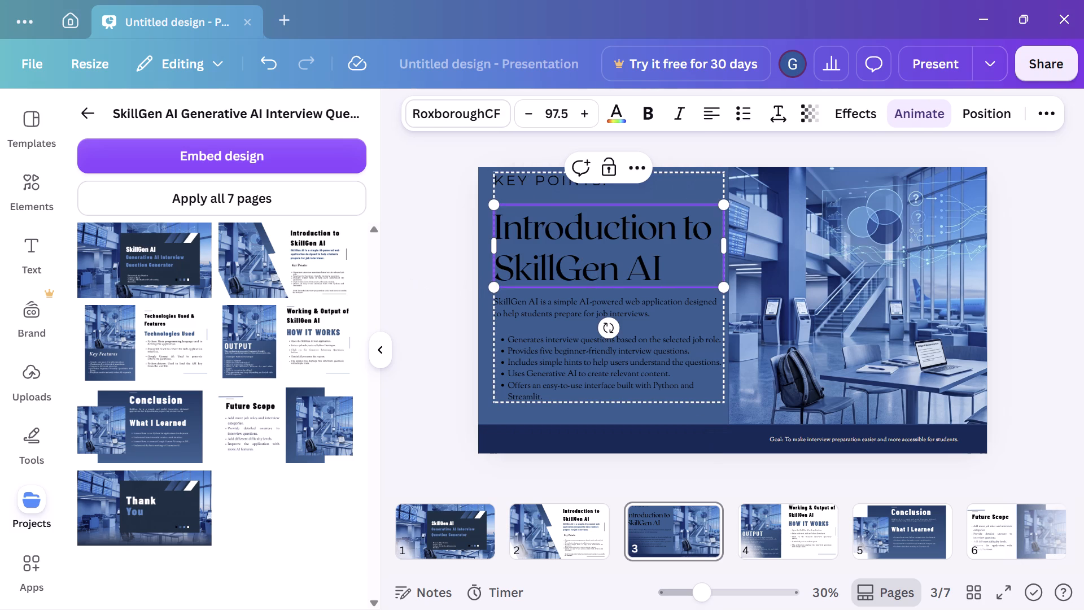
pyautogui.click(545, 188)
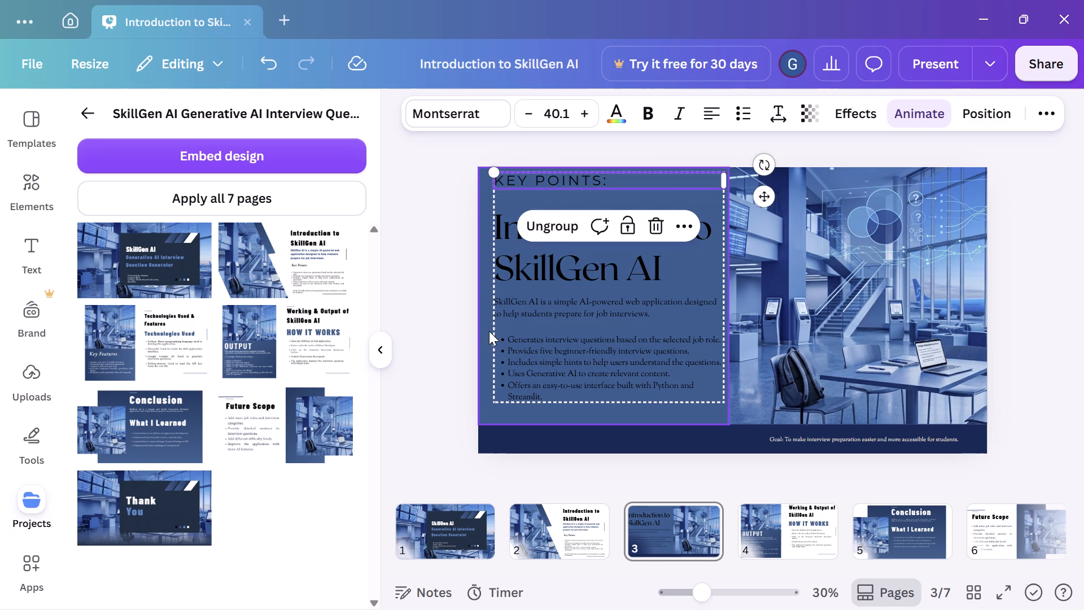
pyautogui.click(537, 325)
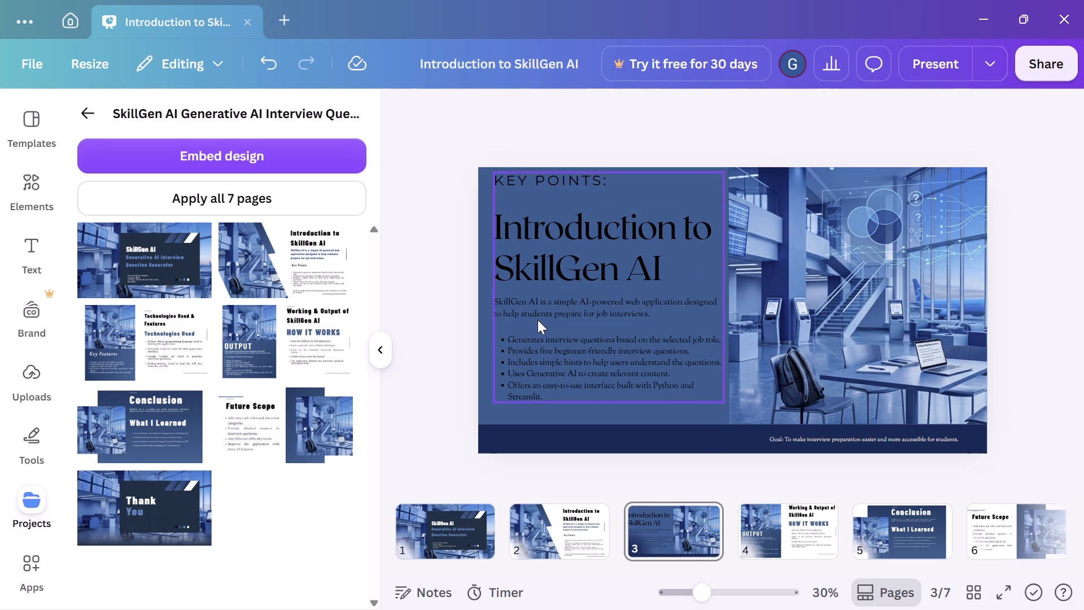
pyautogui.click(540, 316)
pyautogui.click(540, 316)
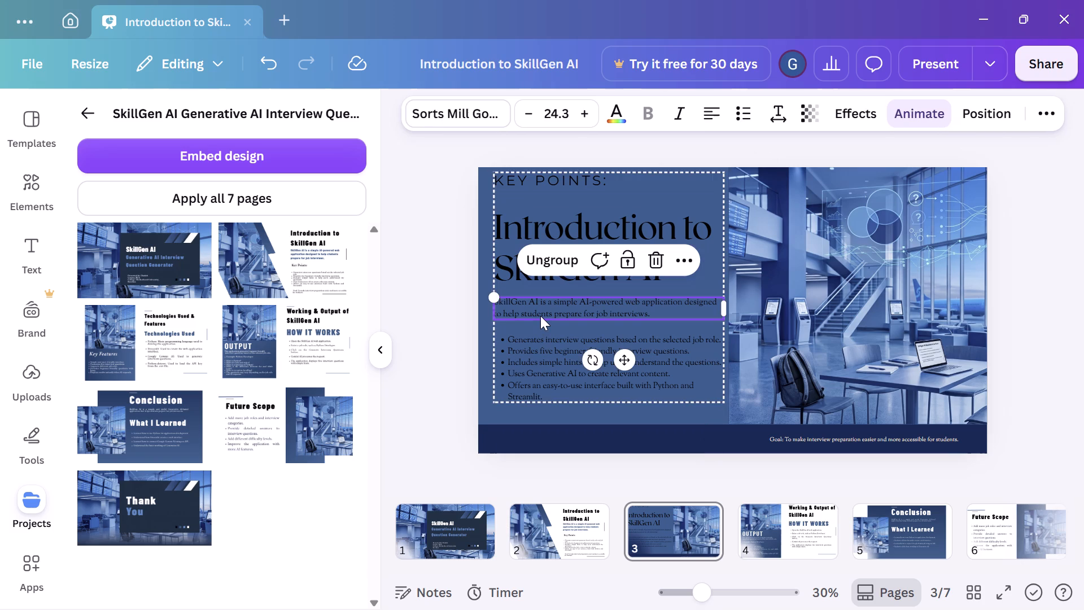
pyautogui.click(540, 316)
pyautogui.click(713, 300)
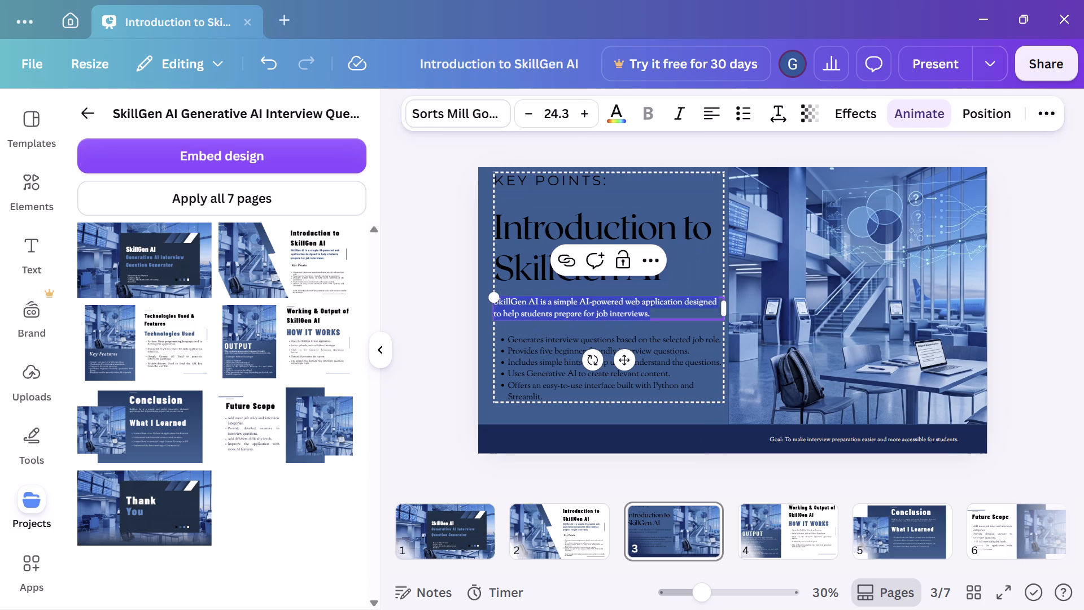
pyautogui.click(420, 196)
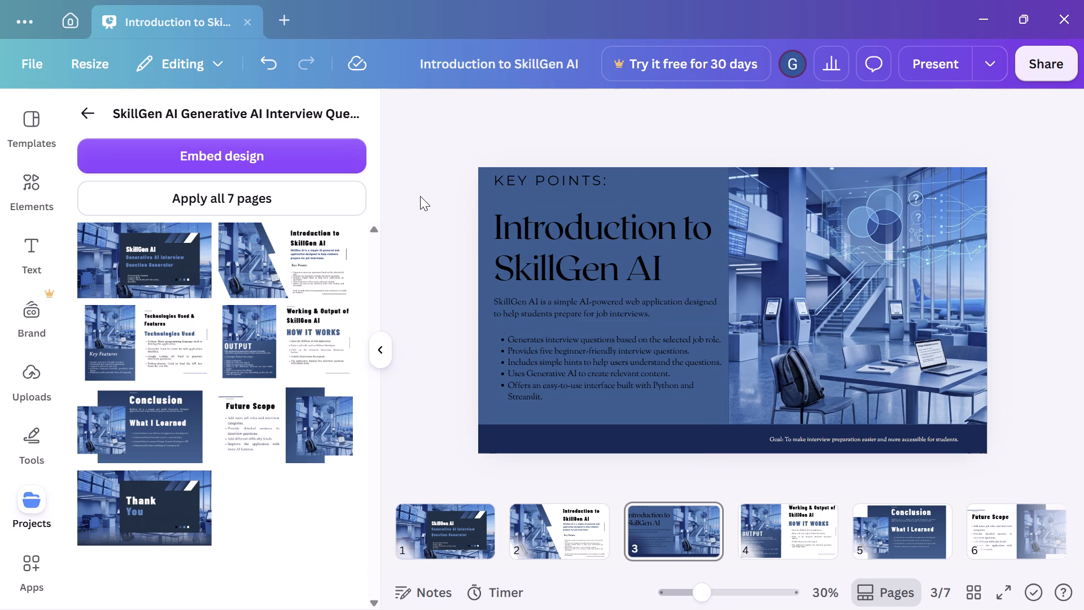
# Swap page 3's KEY POINTS heading and main title so the title sits at the top of the blue panel.
pyautogui.click(565, 184)
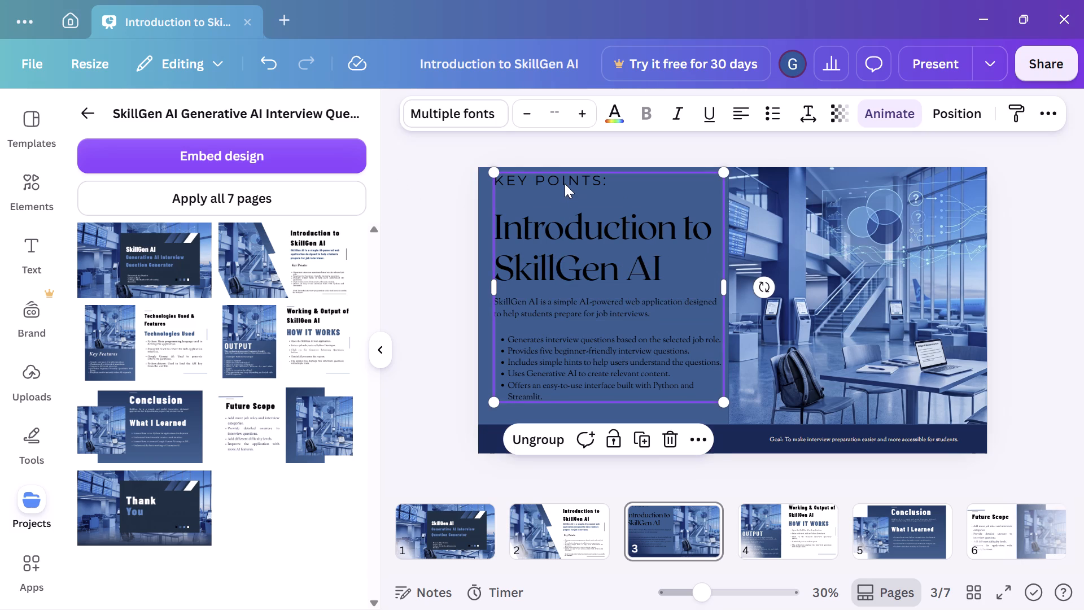
pyautogui.click(565, 184)
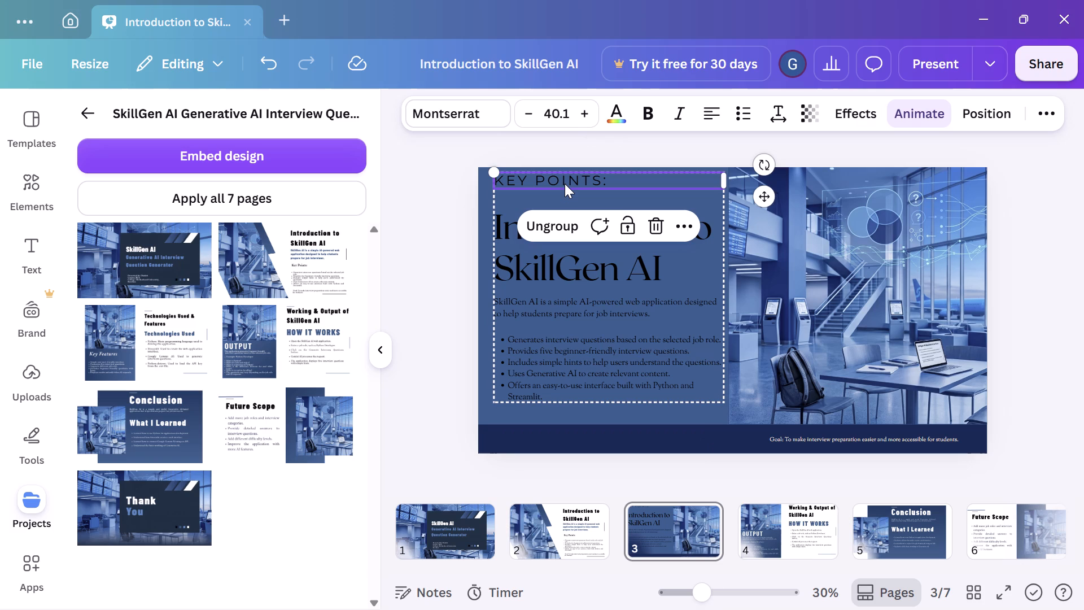
pyautogui.moveTo(565, 184); pyautogui.dragTo(564, 269)
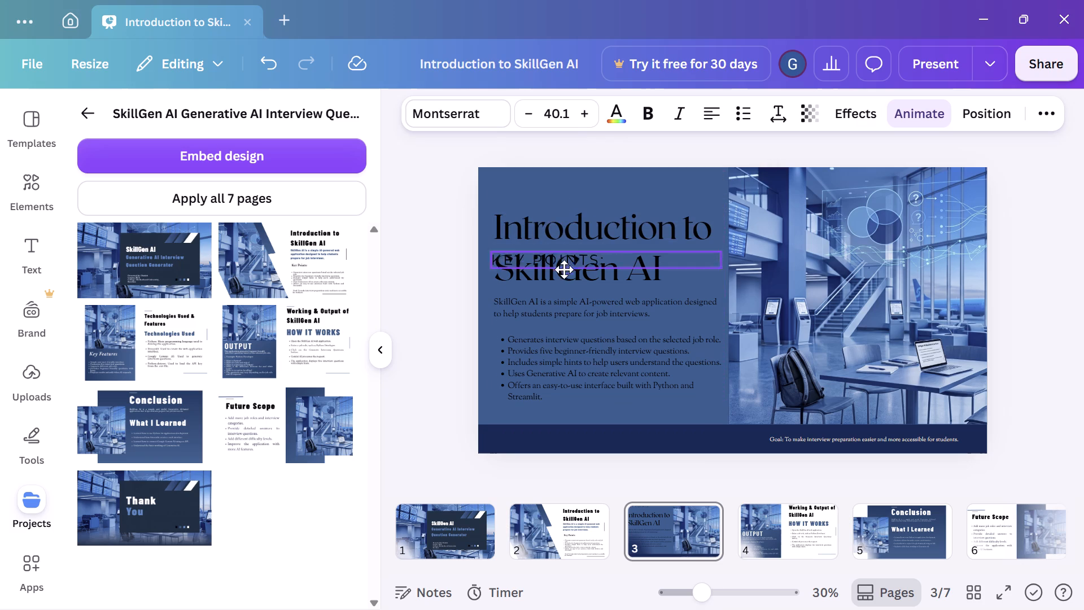
pyautogui.moveTo(564, 269); pyautogui.dragTo(565, 276)
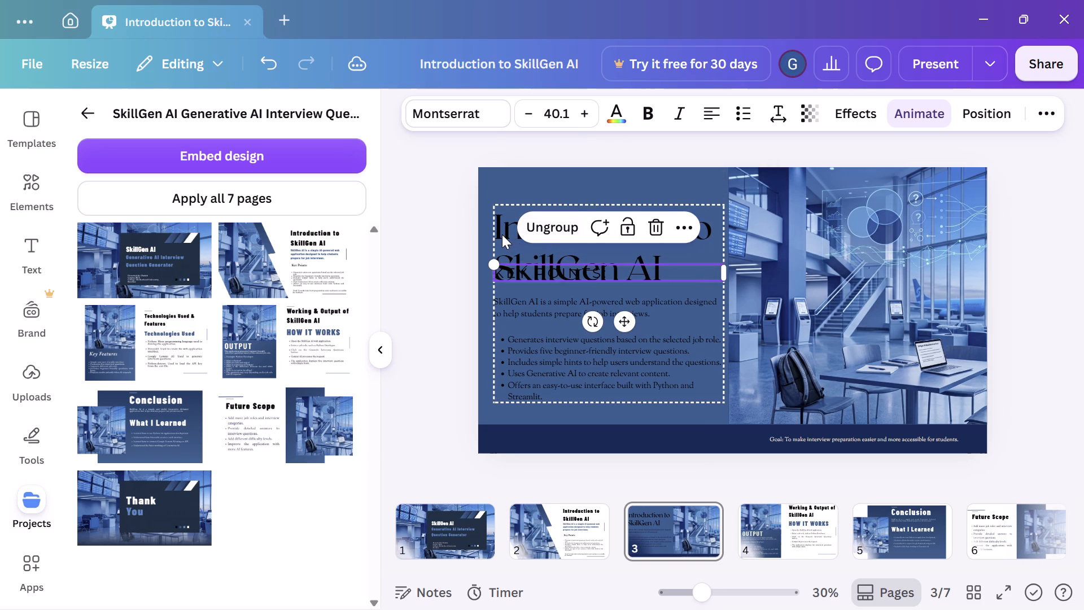
pyautogui.click(502, 234)
pyautogui.moveTo(555, 241); pyautogui.dragTo(560, 220, button='right')
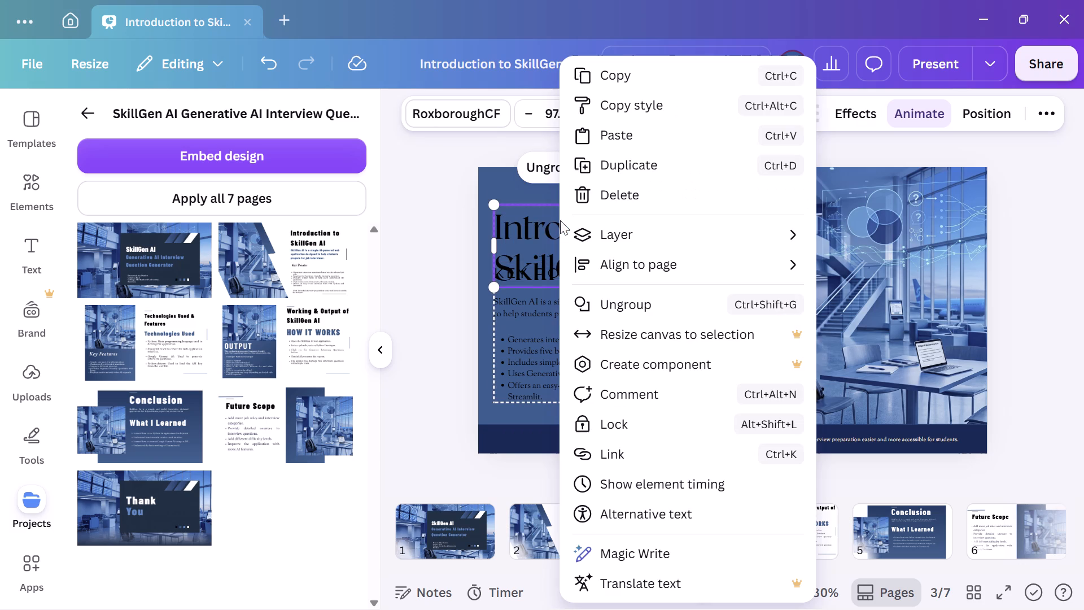
pyautogui.click(526, 238)
pyautogui.moveTo(526, 238); pyautogui.dragTo(526, 201)
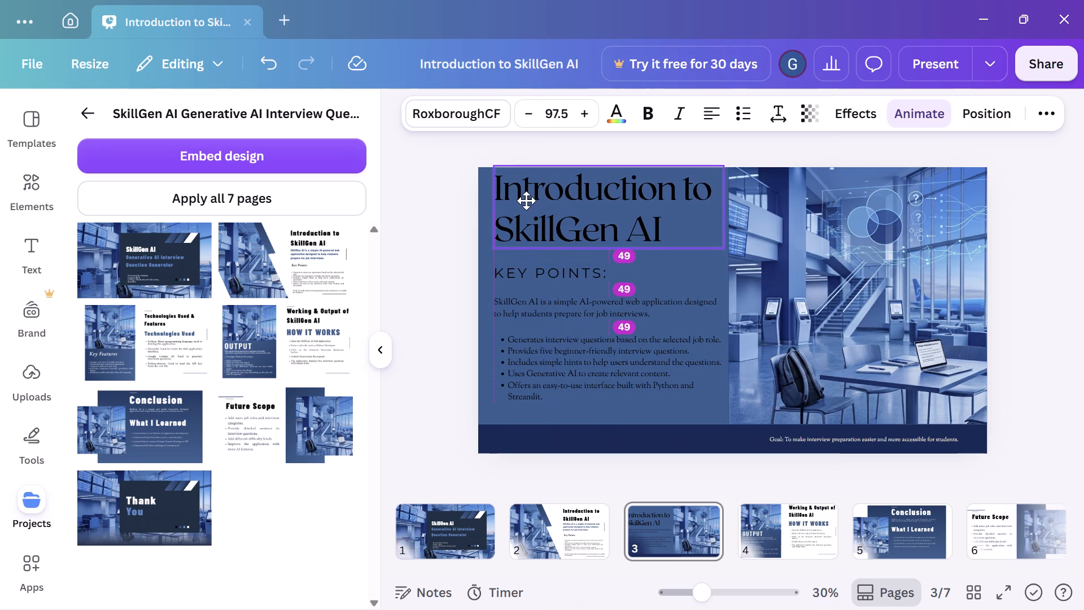
pyautogui.moveTo(526, 201); pyautogui.dragTo(527, 206)
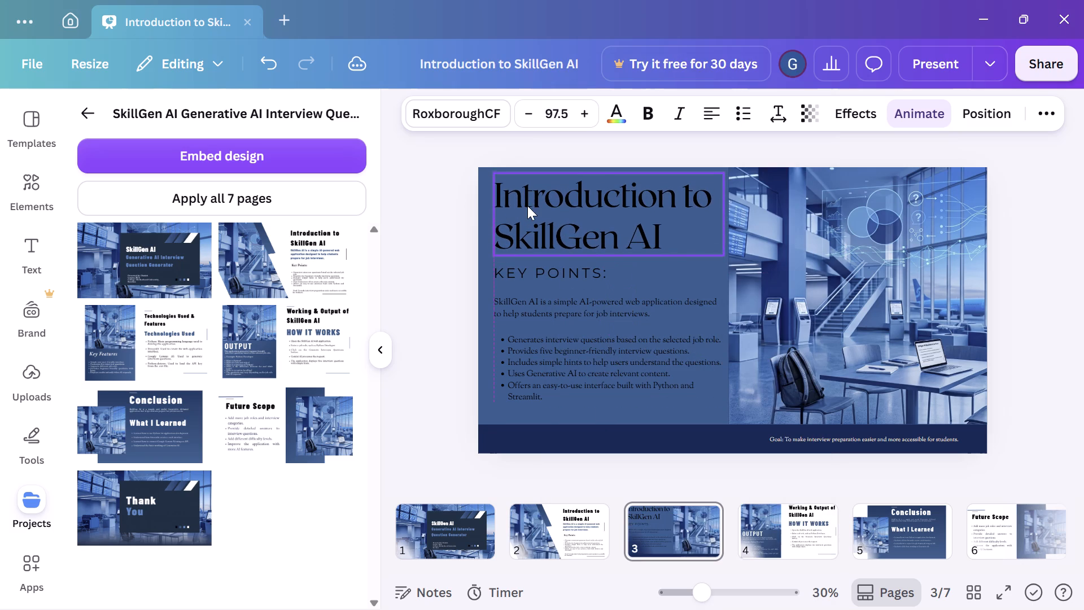
# Place the SkillGen AI description directly beneath the title and the KEY POINTS heading between the description and the bulleted list.
pyautogui.click(500, 273)
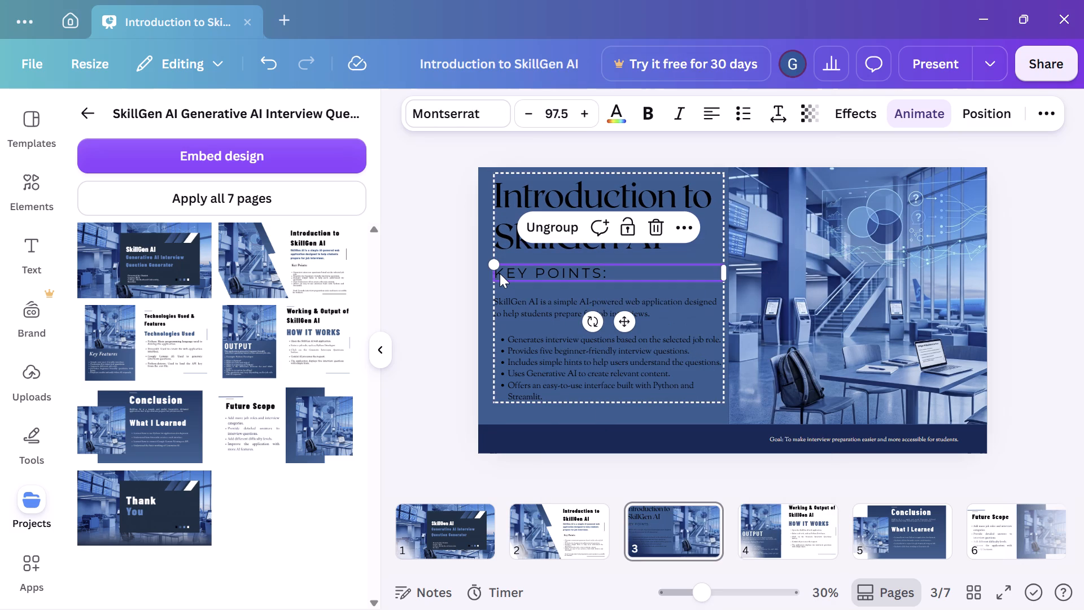
pyautogui.moveTo(500, 273); pyautogui.dragTo(499, 325)
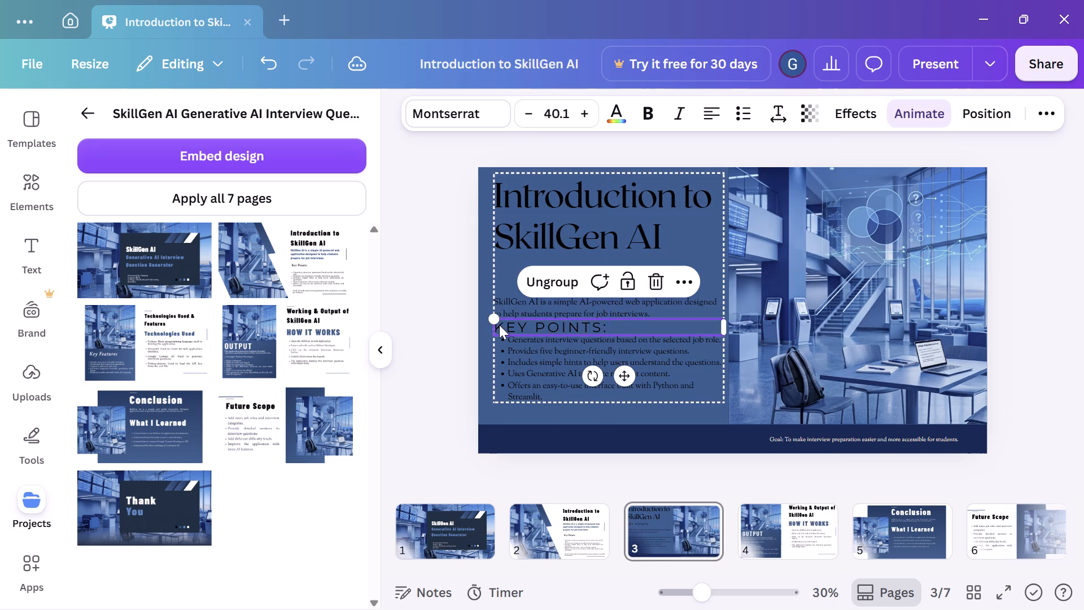
pyautogui.click(506, 306)
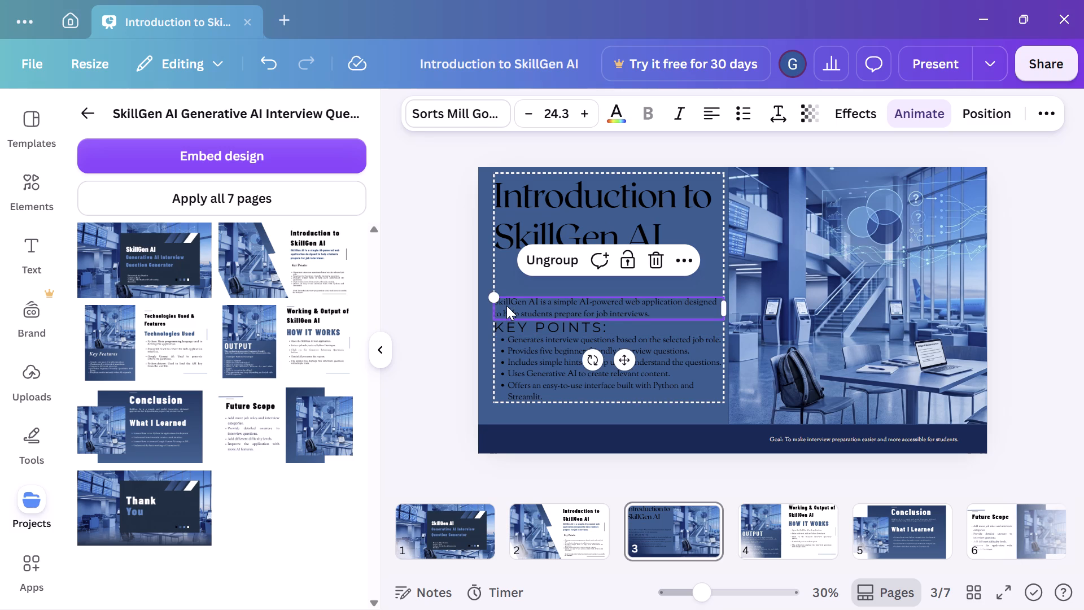
pyautogui.moveTo(506, 306); pyautogui.dragTo(507, 273)
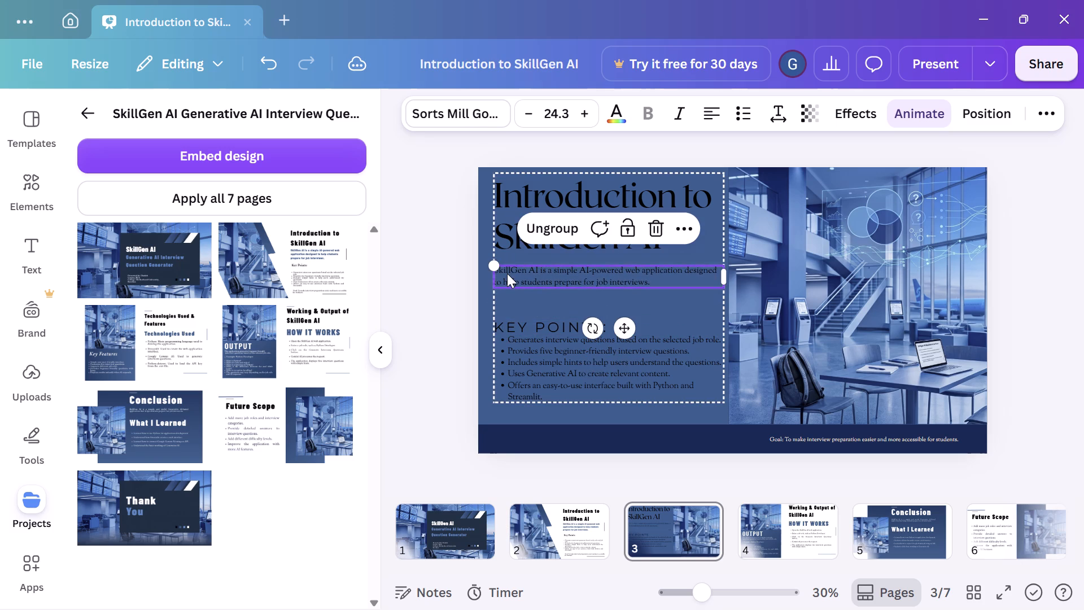
pyautogui.click(510, 316)
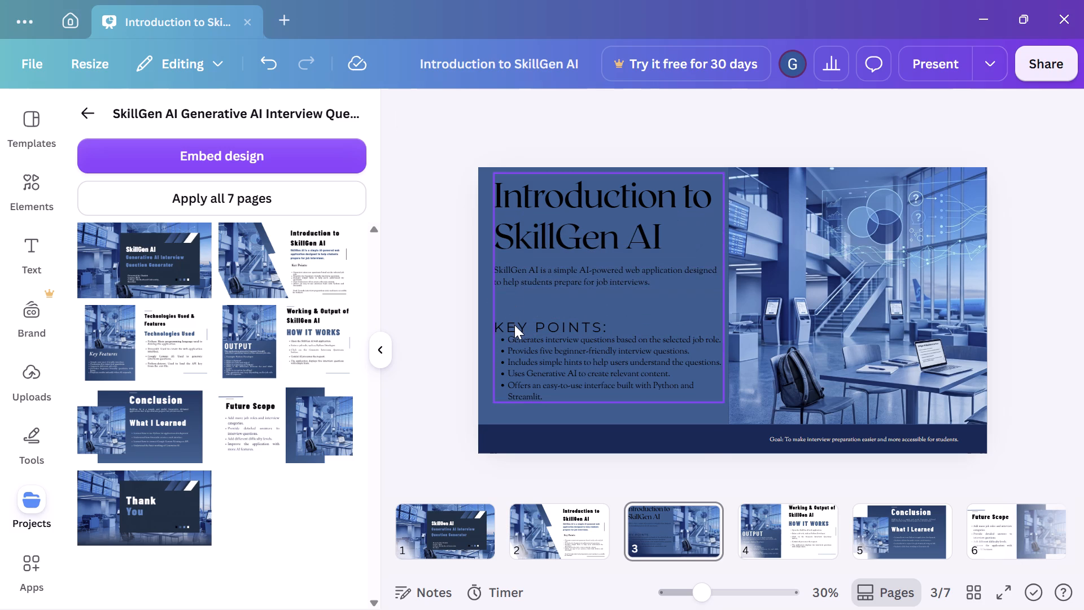
pyautogui.click(514, 325)
pyautogui.click(514, 325)
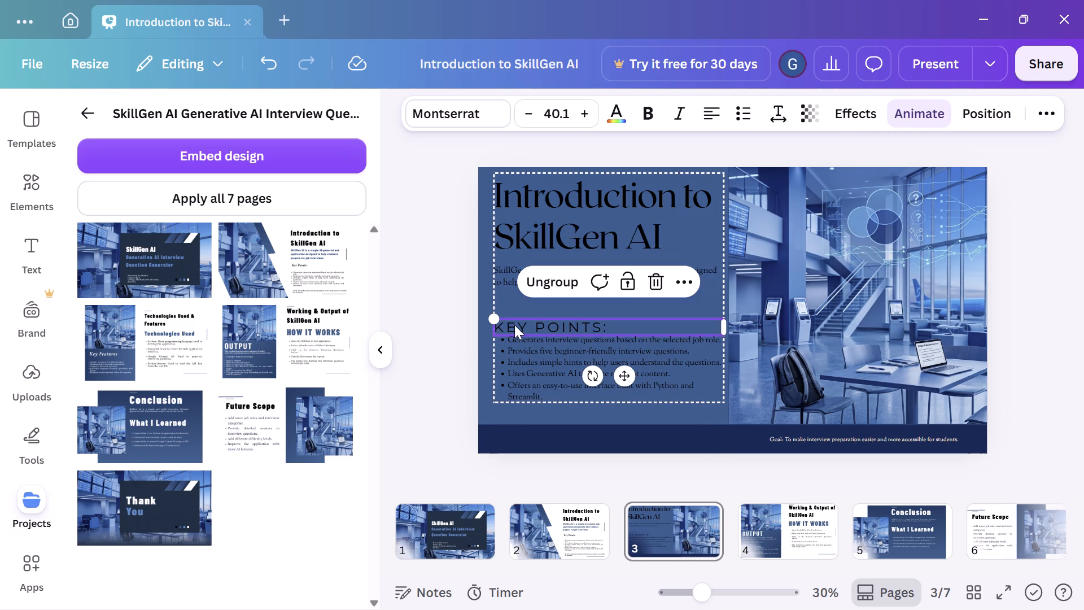
pyautogui.moveTo(514, 325); pyautogui.dragTo(521, 311)
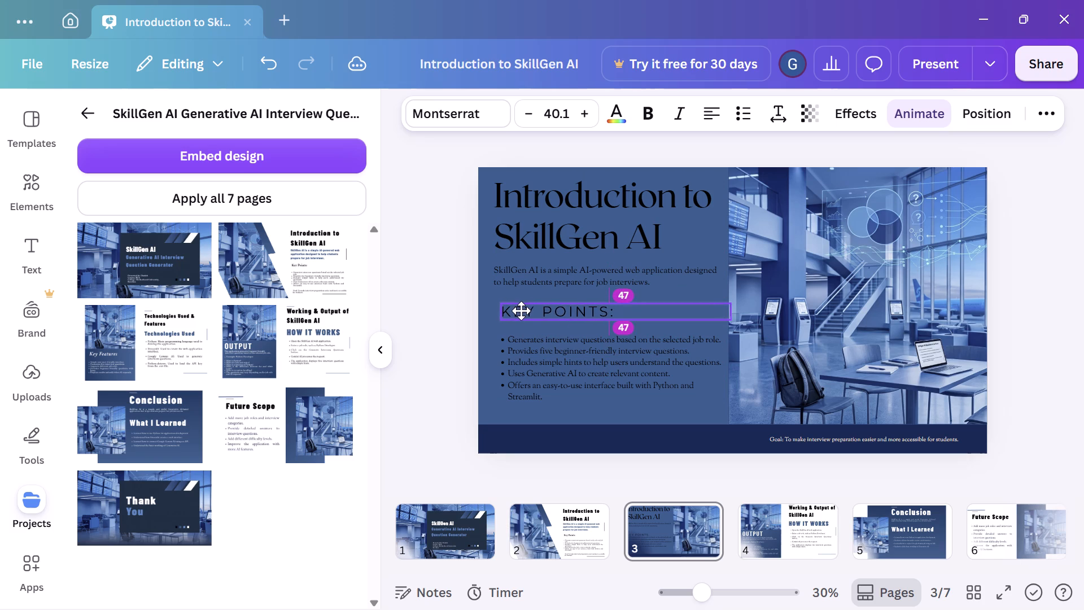
pyautogui.moveTo(521, 311); pyautogui.dragTo(520, 310)
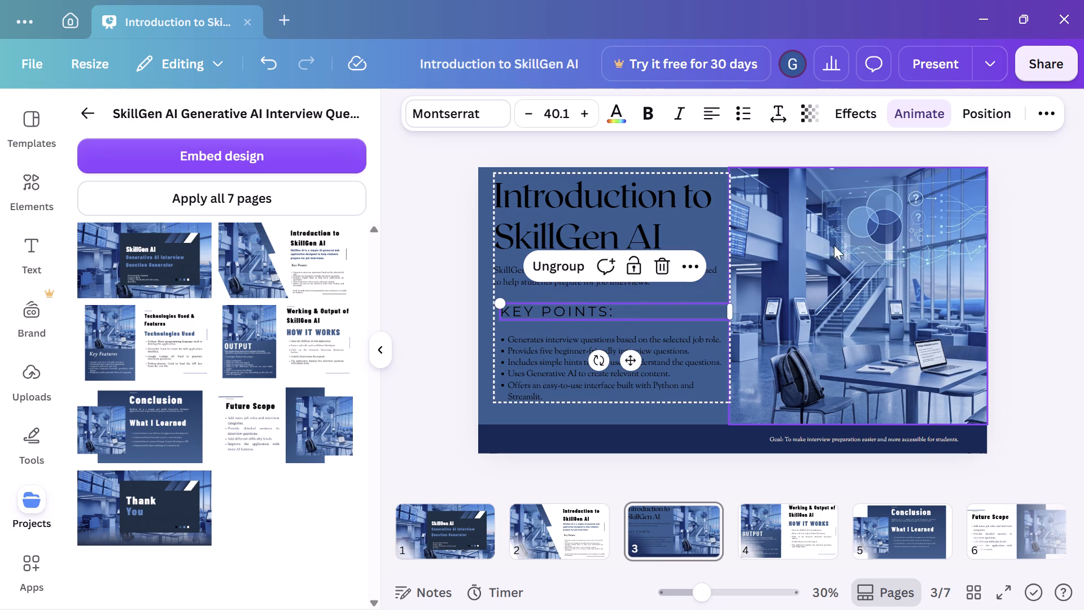
# Try black and dark azure #182f44 on the Goal line in page 3's dark blue strip, and set its text to white.
pyautogui.click(845, 243)
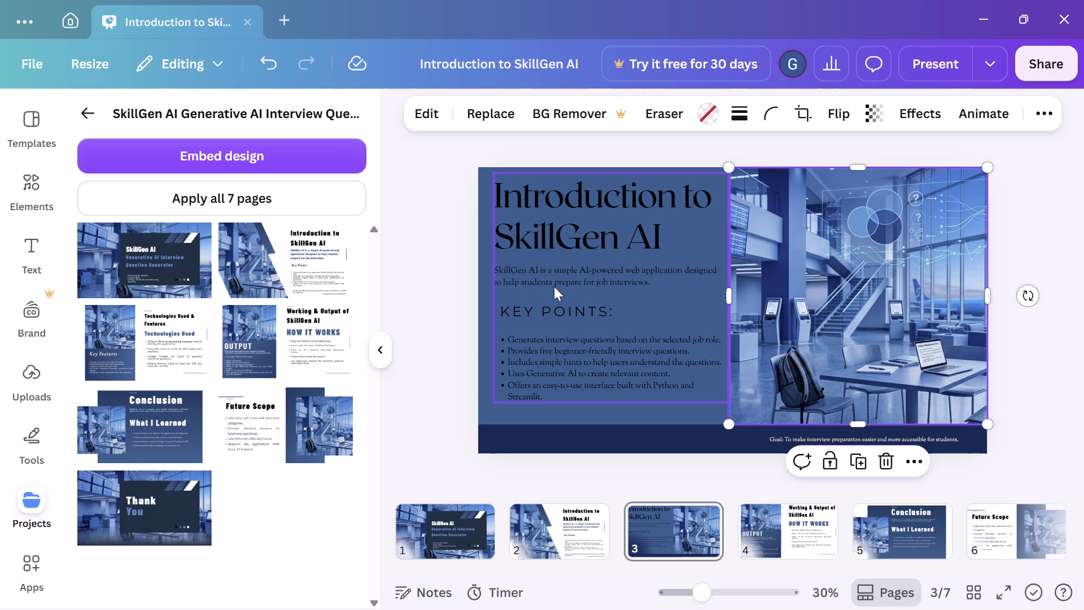
pyautogui.click(783, 438)
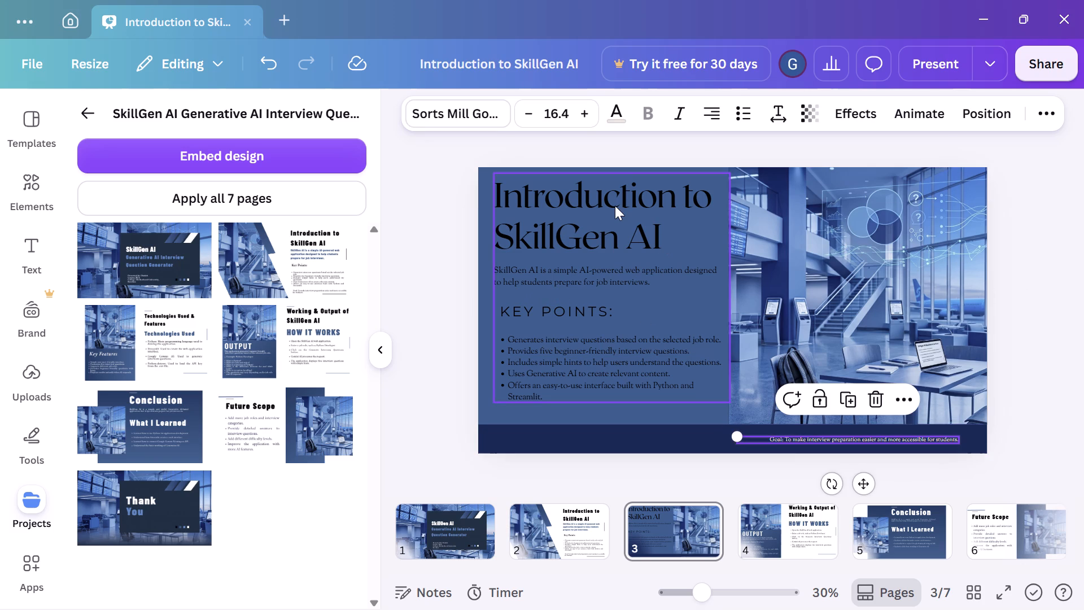
pyautogui.click(619, 118)
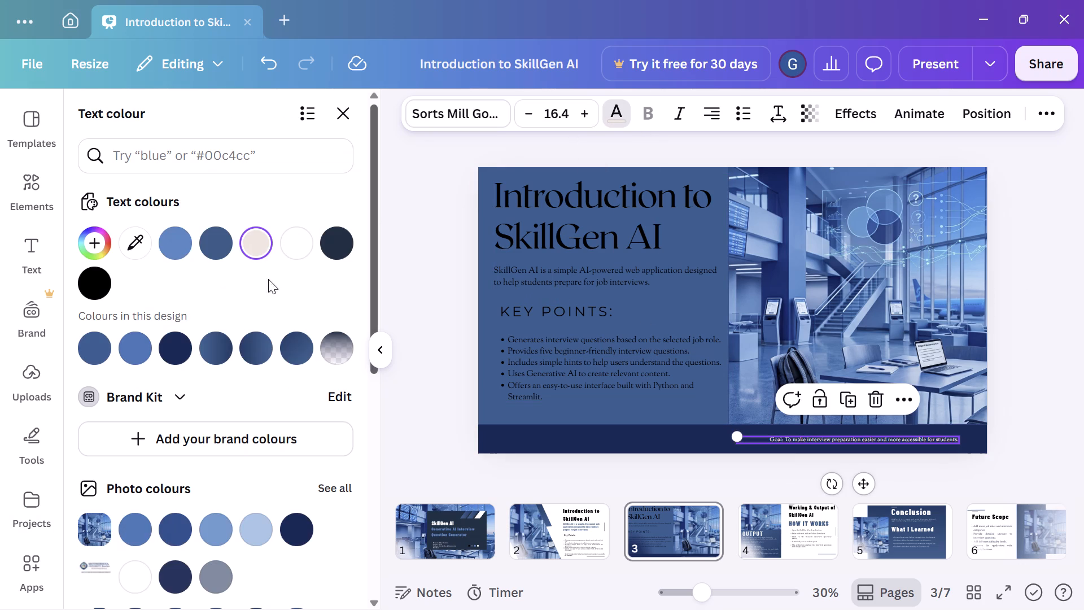
pyautogui.click(88, 277)
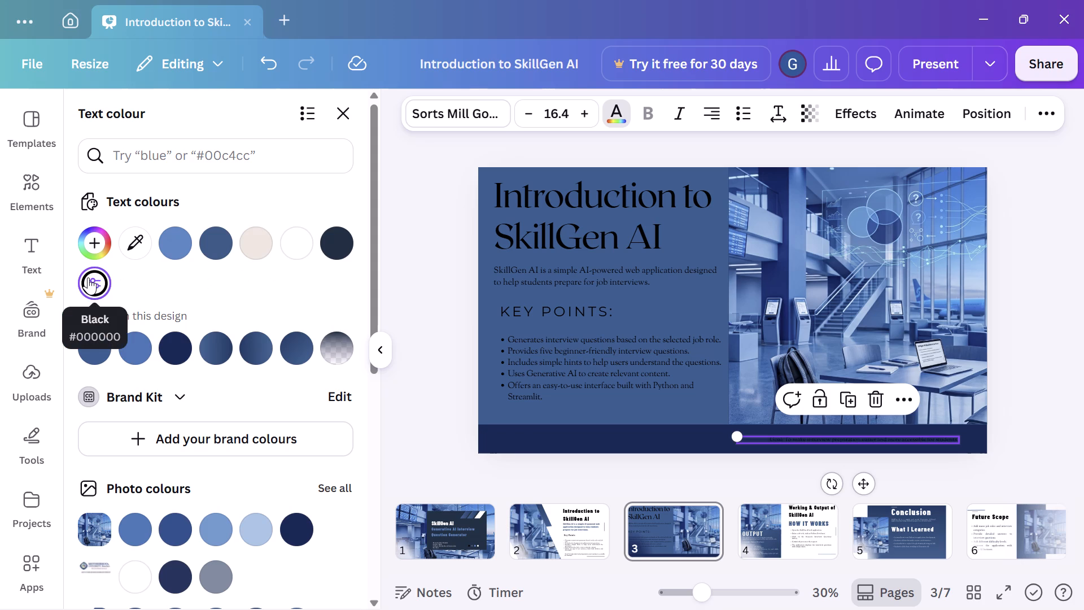
pyautogui.click(333, 249)
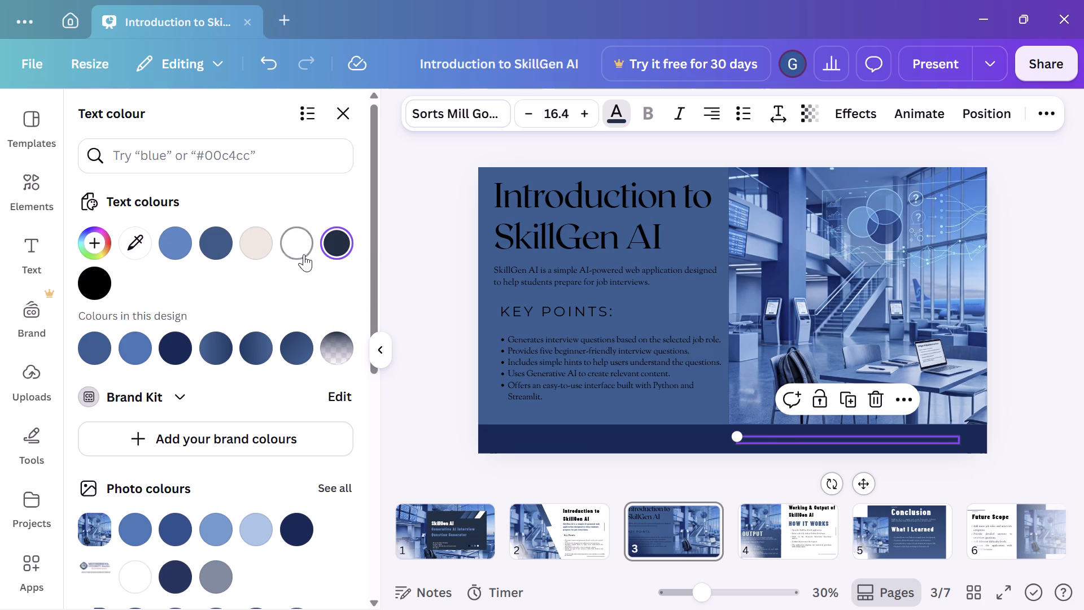
pyautogui.click(285, 250)
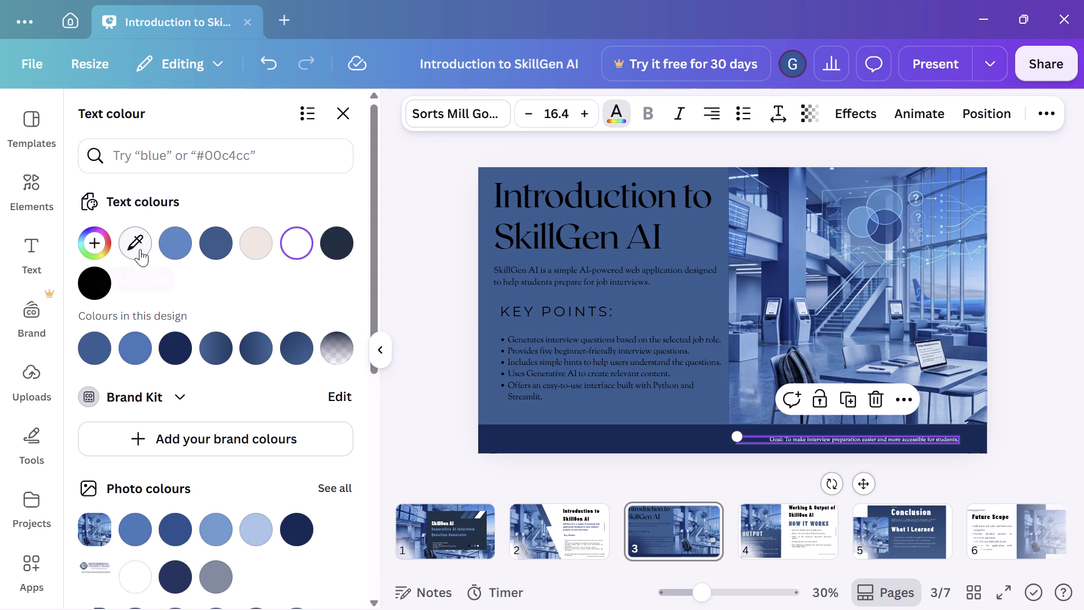
pyautogui.scroll(-2, 169, 306)
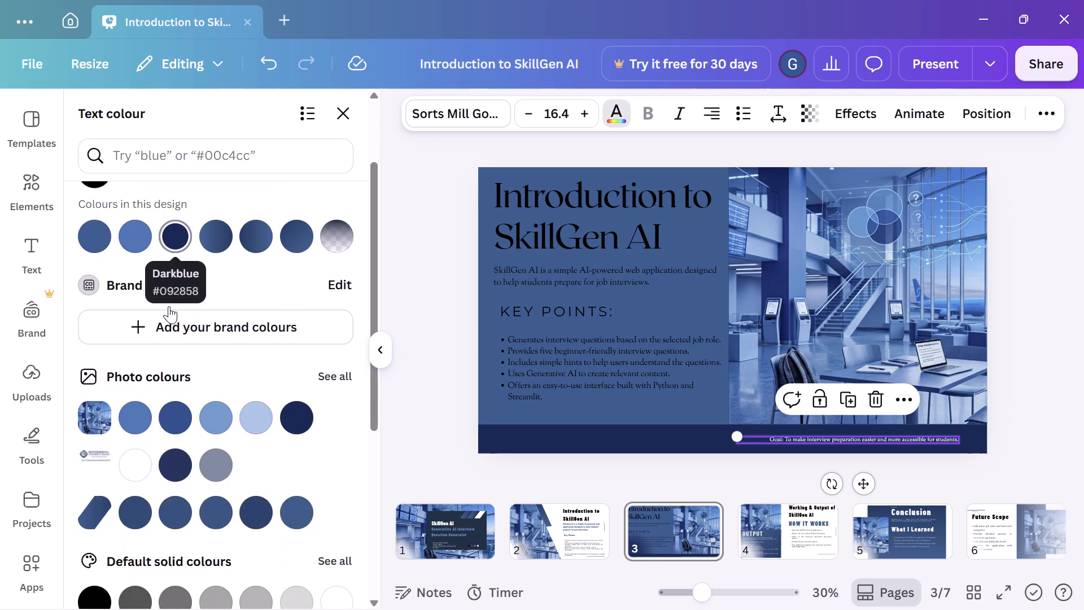
pyautogui.click(143, 463)
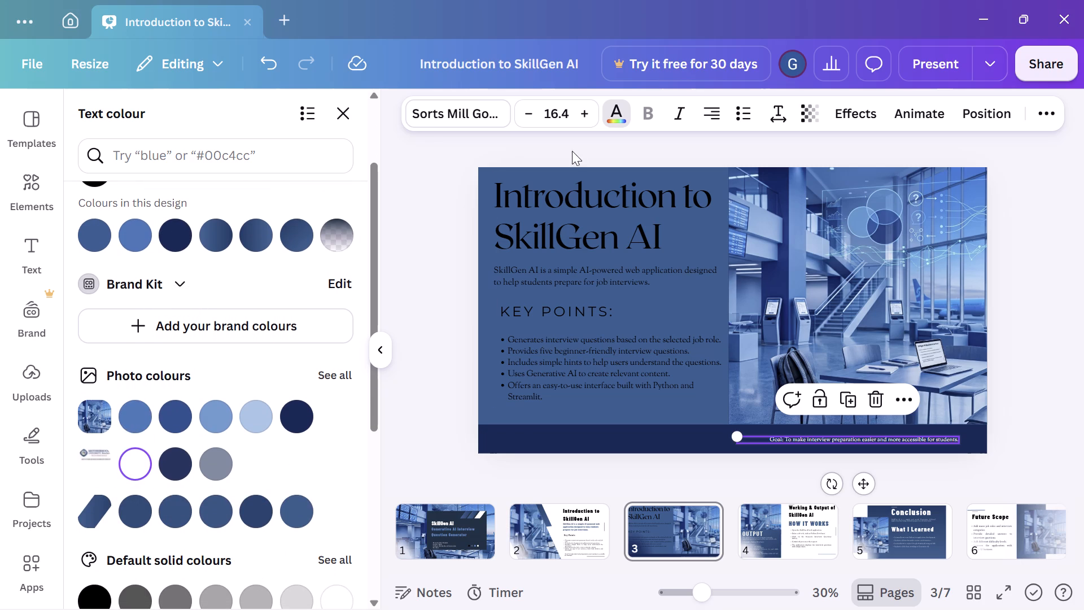
# Increase the Goal line's font size to 22.4 and widen its text box so the sentence fits on one line.
pyautogui.click(589, 121)
pyautogui.tripleClick(589, 121)
pyautogui.doubleClick(589, 121)
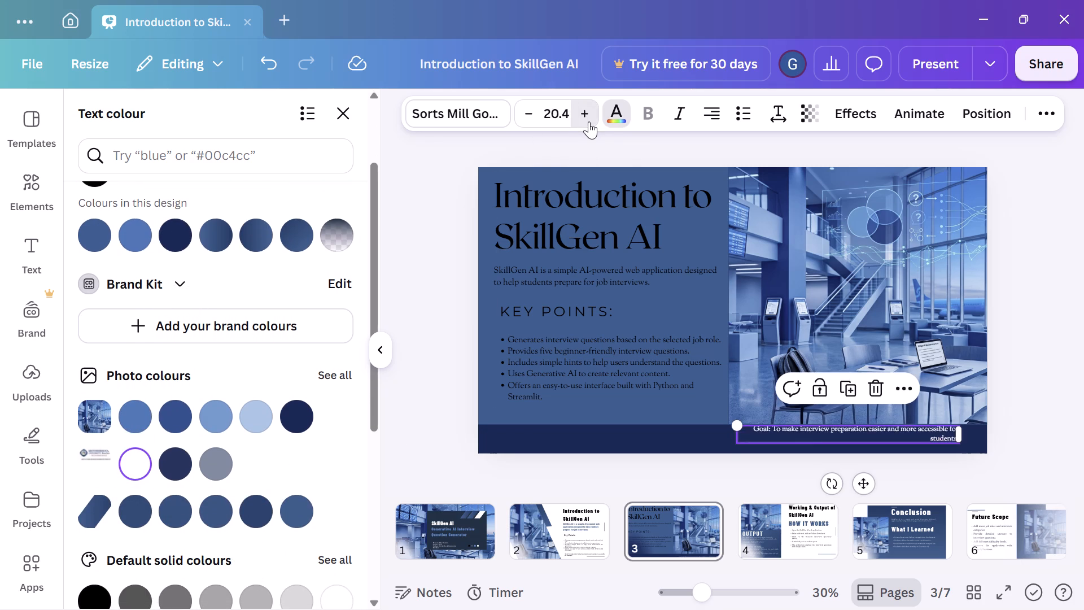
pyautogui.click(800, 439)
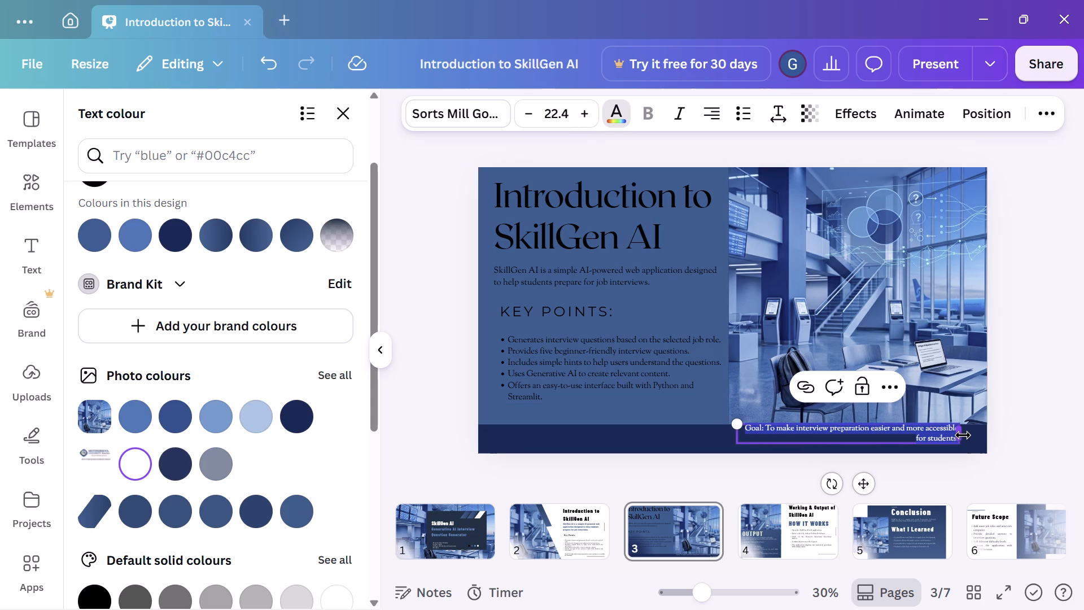
pyautogui.moveTo(963, 435); pyautogui.dragTo(1068, 435)
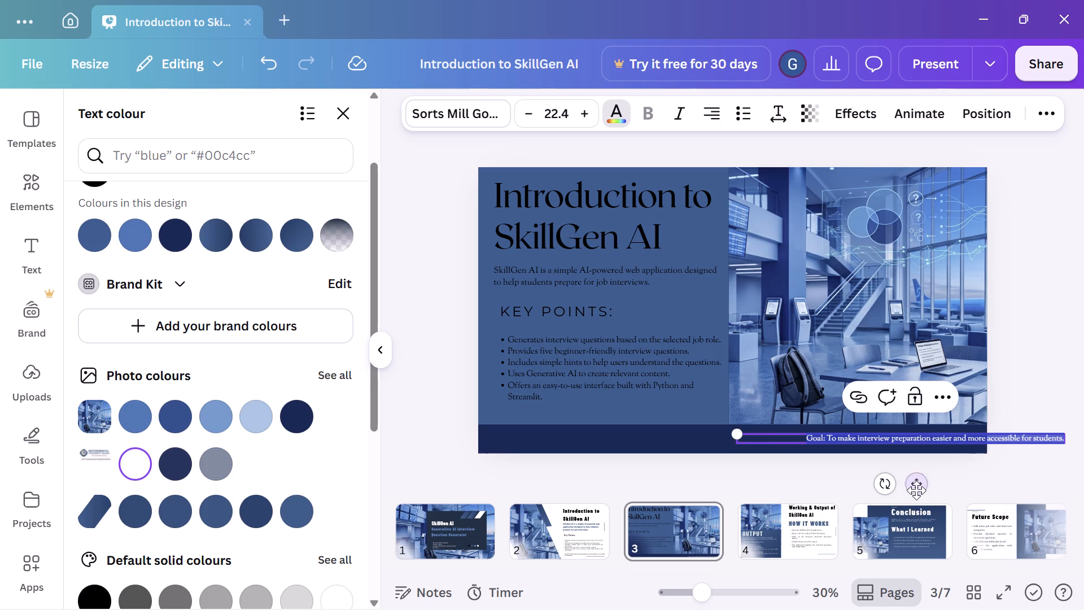
# Move the Goal line to the left end of the dark blue strip, starting near the blue panel text's left margin.
pyautogui.moveTo(916, 489); pyautogui.dragTo(695, 505)
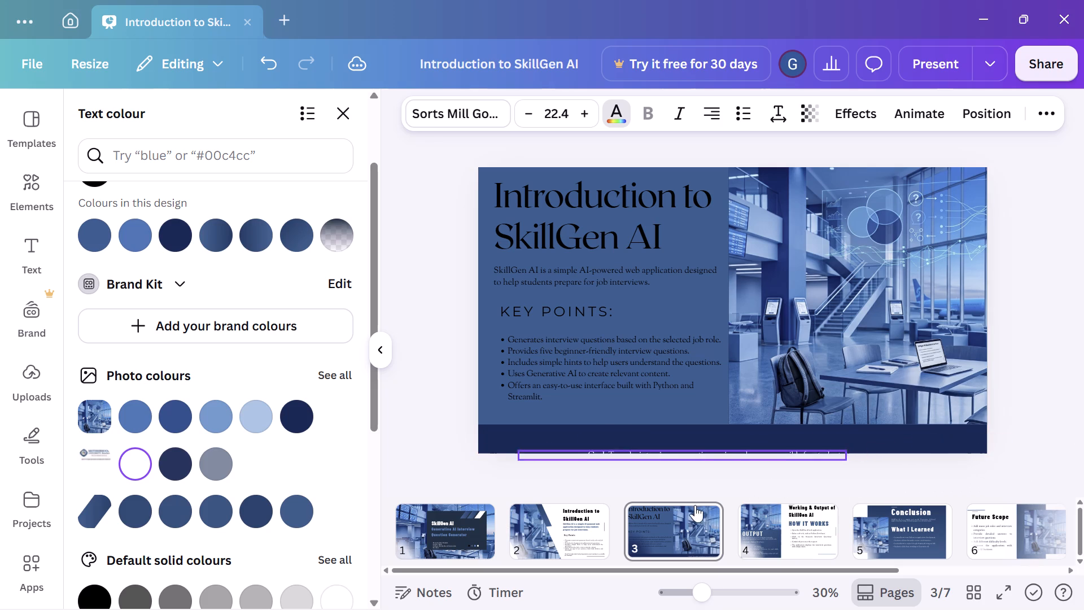
pyautogui.moveTo(695, 505); pyautogui.dragTo(680, 490)
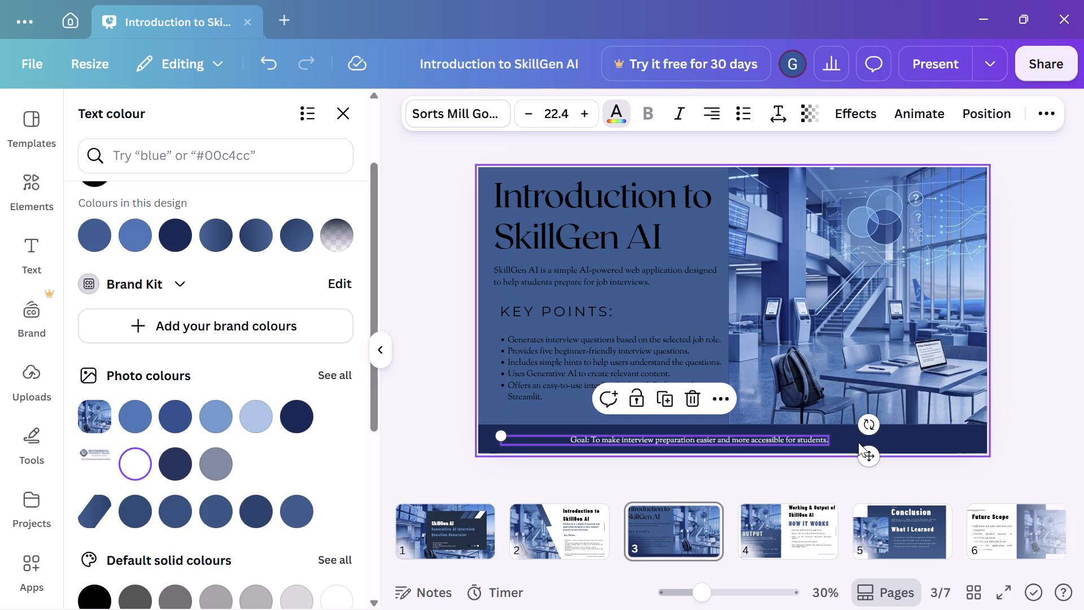
pyautogui.click(825, 439)
pyautogui.doubleClick(825, 439)
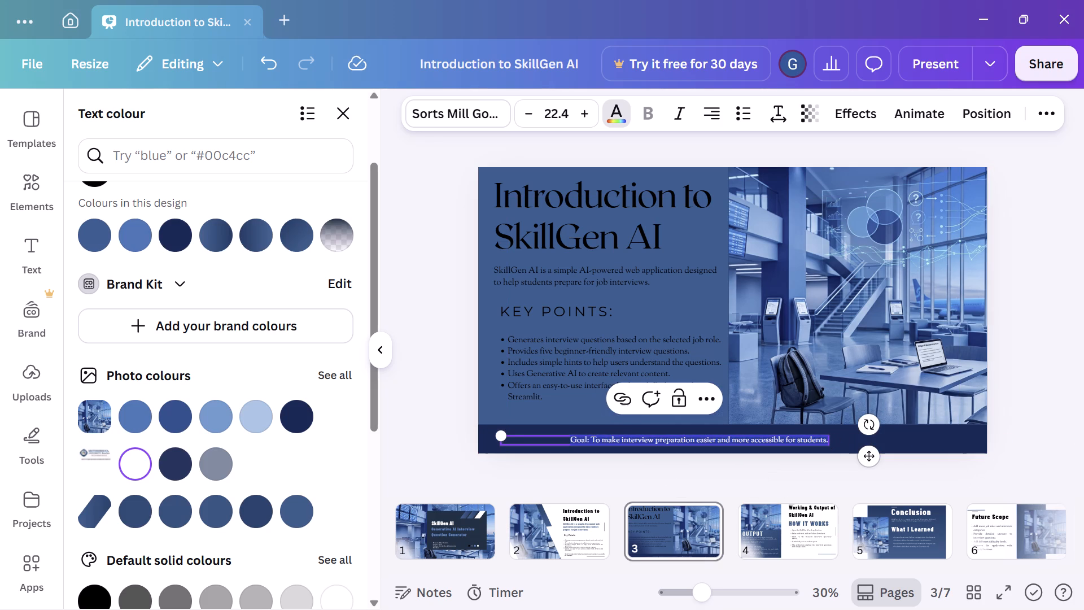
pyautogui.click(730, 439)
pyautogui.moveTo(870, 454); pyautogui.dragTo(793, 455)
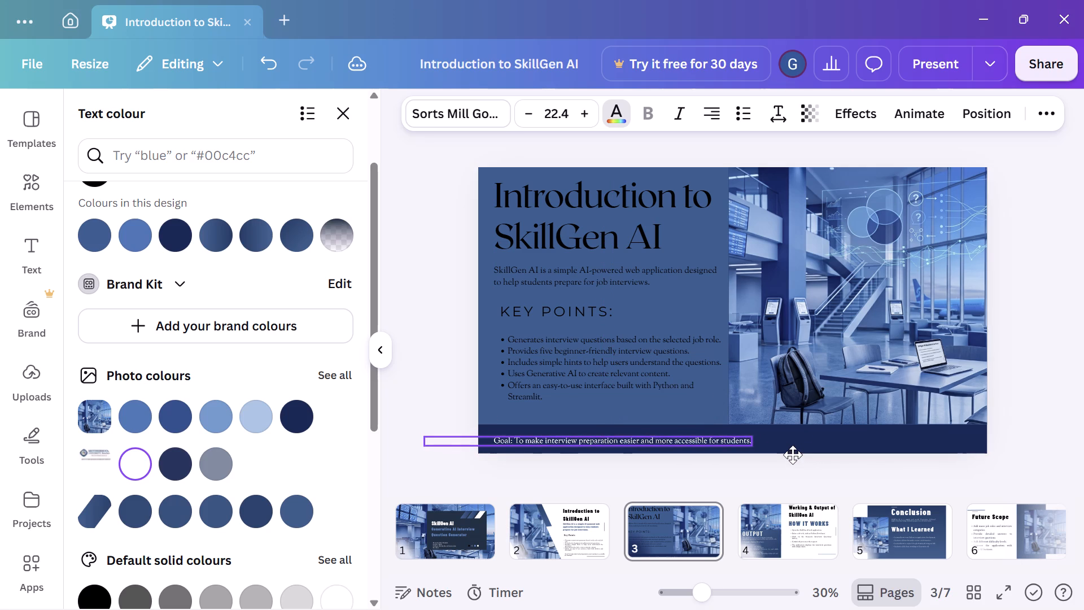
pyautogui.moveTo(793, 455); pyautogui.dragTo(789, 452)
# Extend page 3's photo down over the dark blue strip to the page's bottom edge, 975 wide by 1,080 high.
pyautogui.click(855, 399)
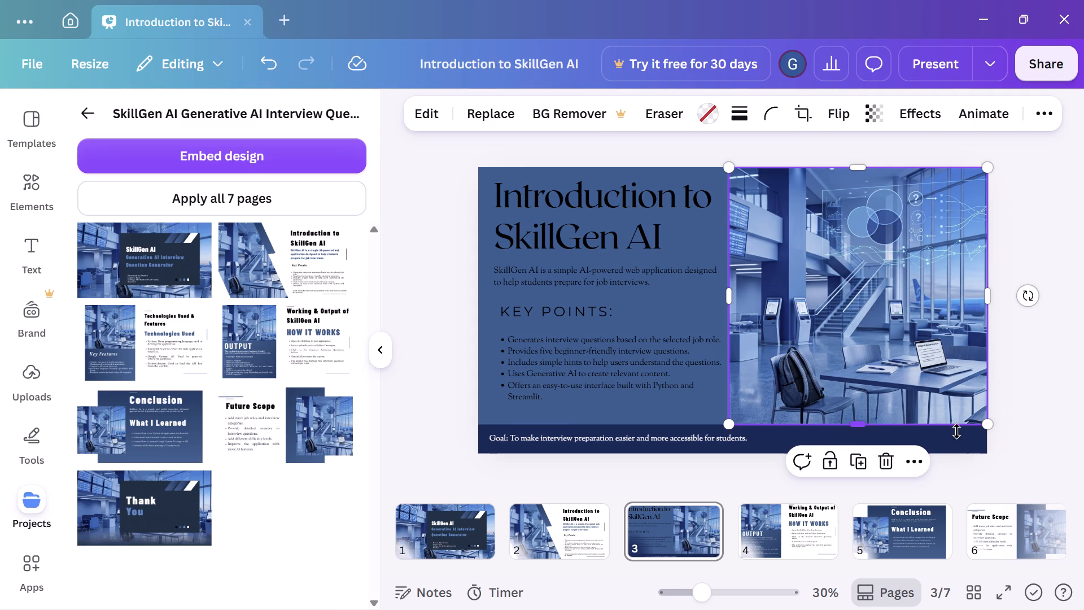
pyautogui.moveTo(858, 425); pyautogui.dragTo(860, 448)
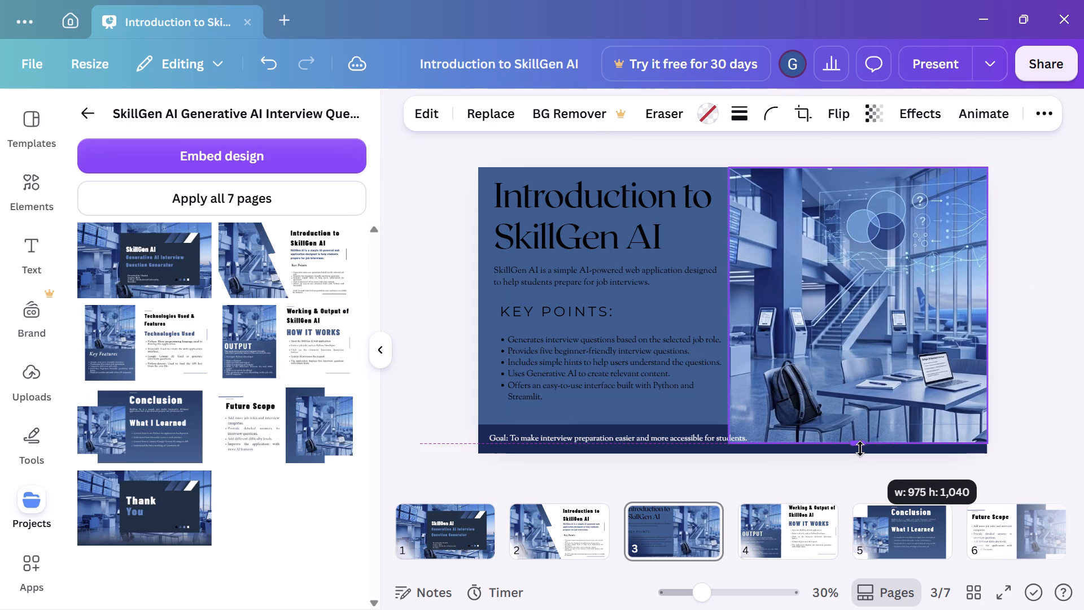
pyautogui.moveTo(860, 448); pyautogui.dragTo(858, 441)
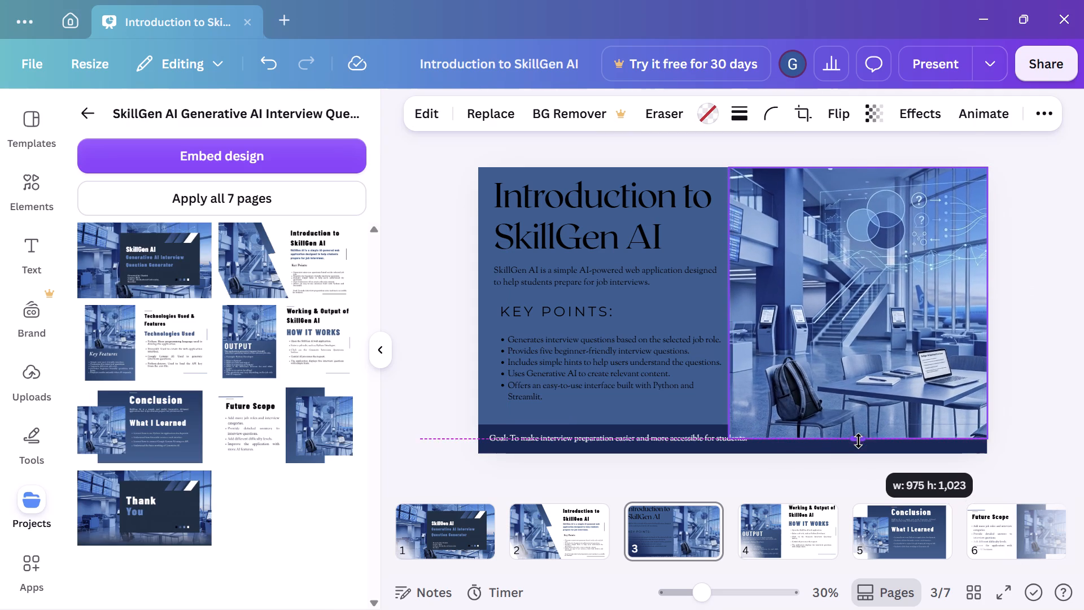
pyautogui.moveTo(858, 441); pyautogui.dragTo(860, 450)
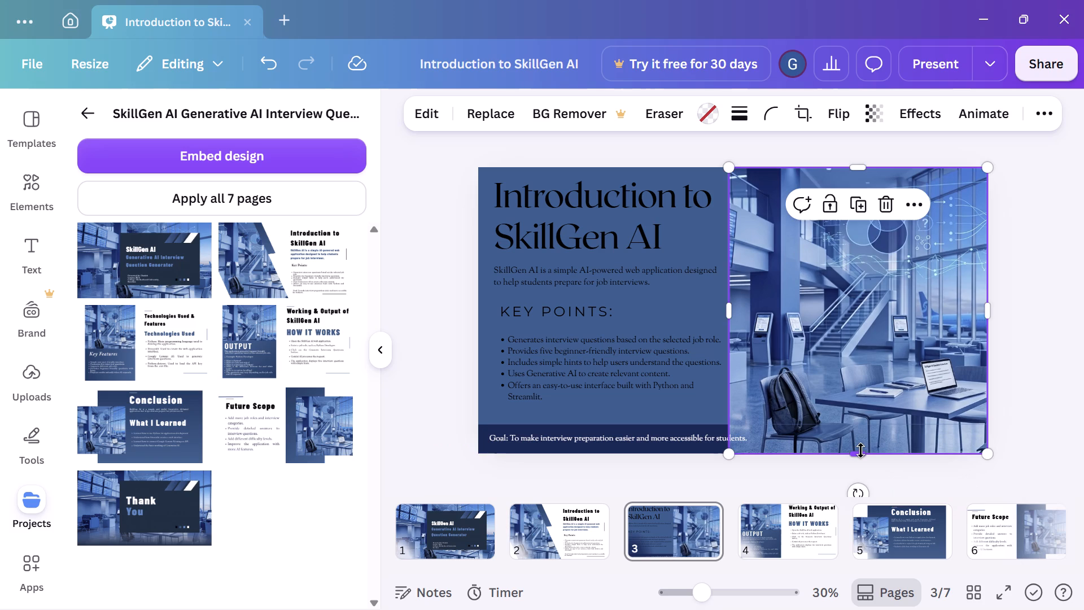
pyautogui.click(1026, 355)
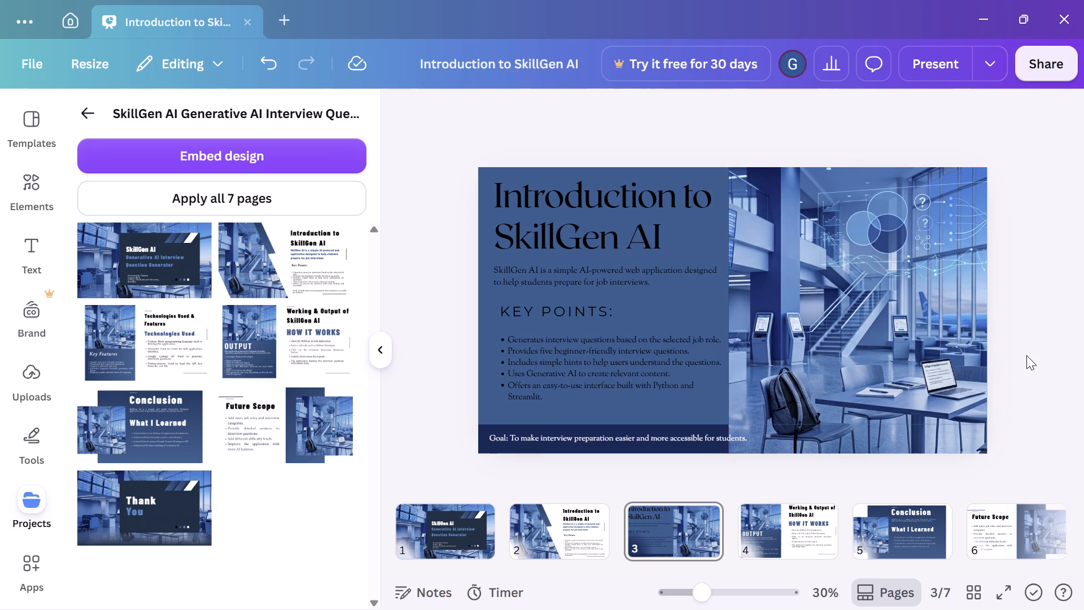
# Scale the Goal line down to font size 18.4 and move it left so it sits within the strip beside the photo.
pyautogui.click(653, 445)
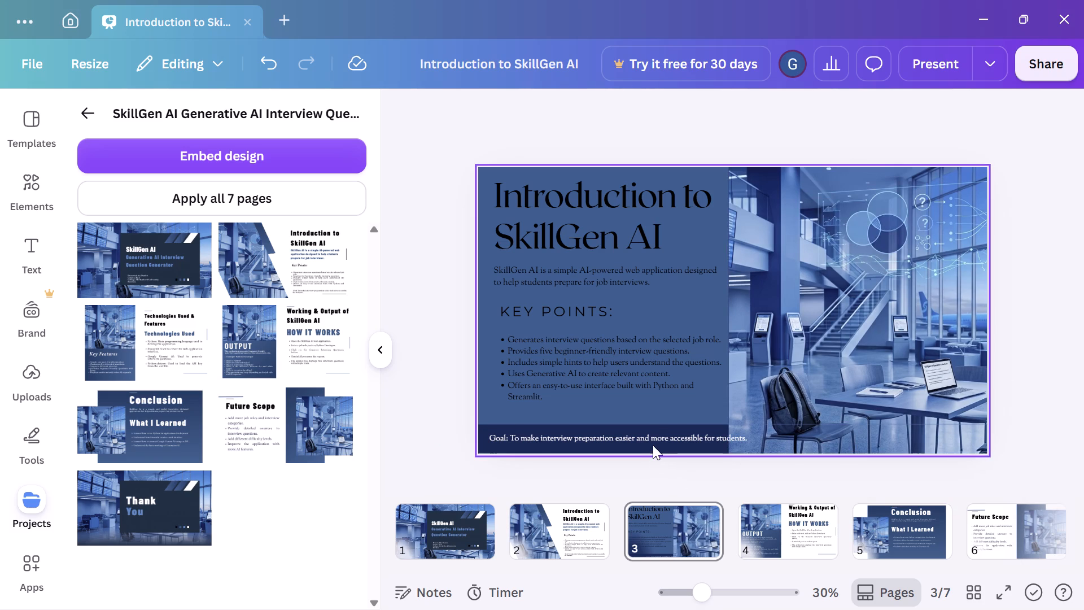
pyautogui.click(646, 434)
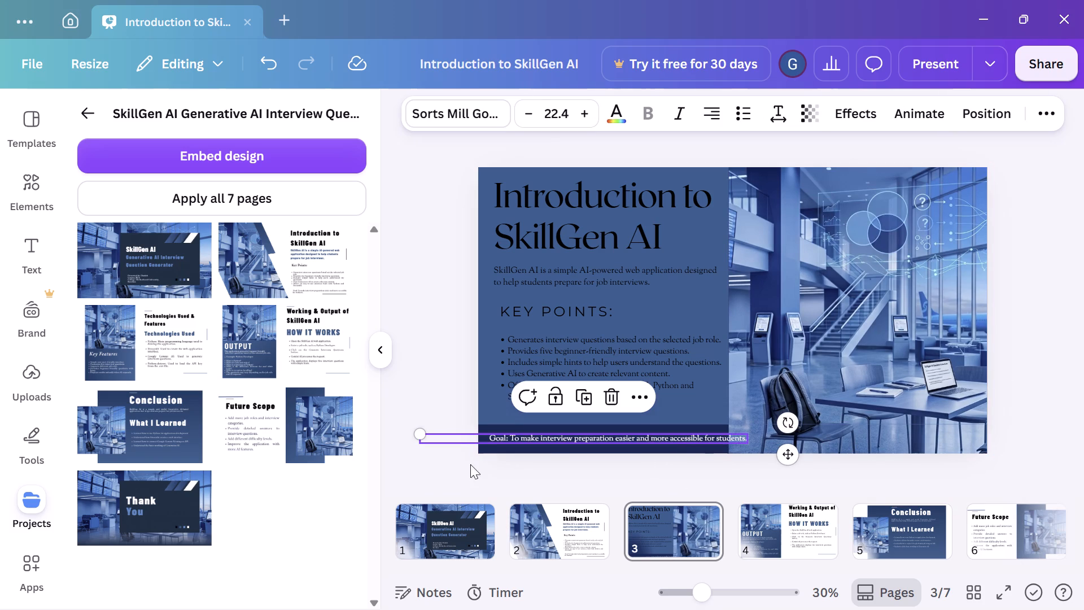
pyautogui.moveTo(418, 434); pyautogui.dragTo(438, 443)
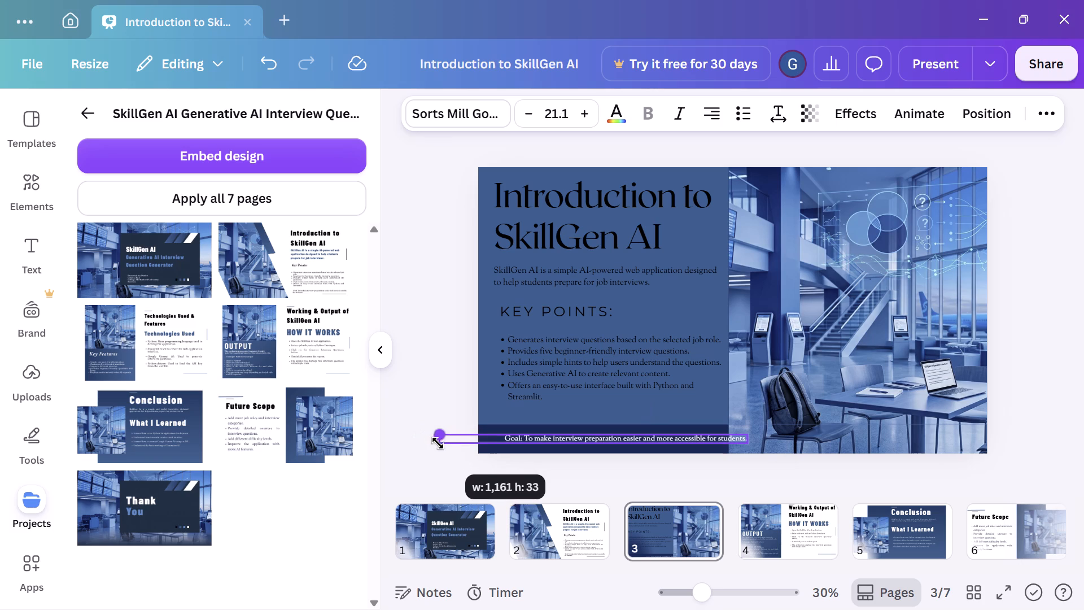
pyautogui.moveTo(438, 443); pyautogui.dragTo(480, 455)
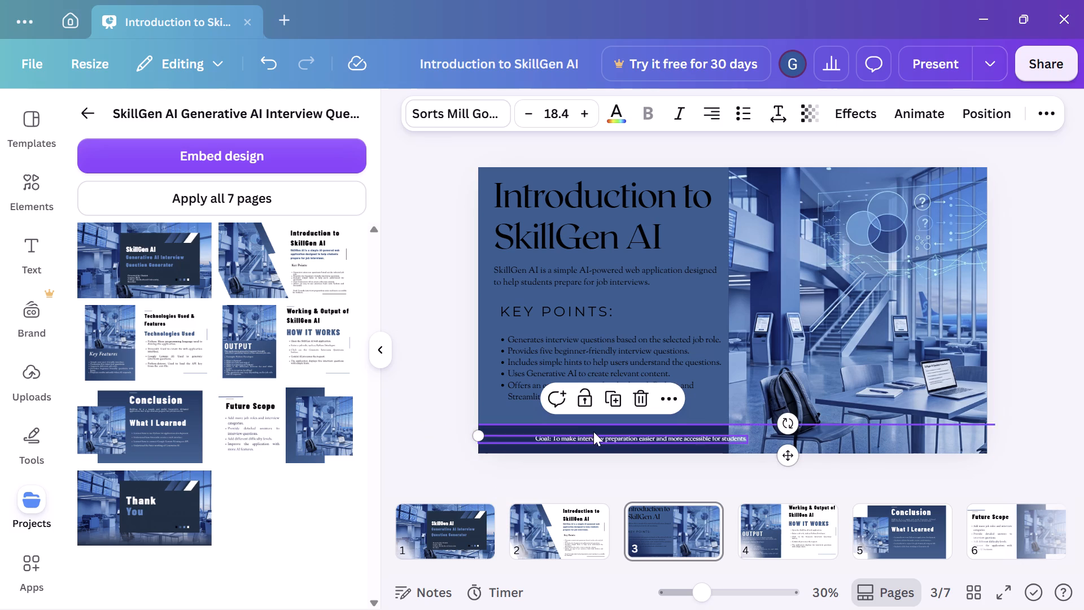
pyautogui.moveTo(792, 455); pyautogui.dragTo(762, 456)
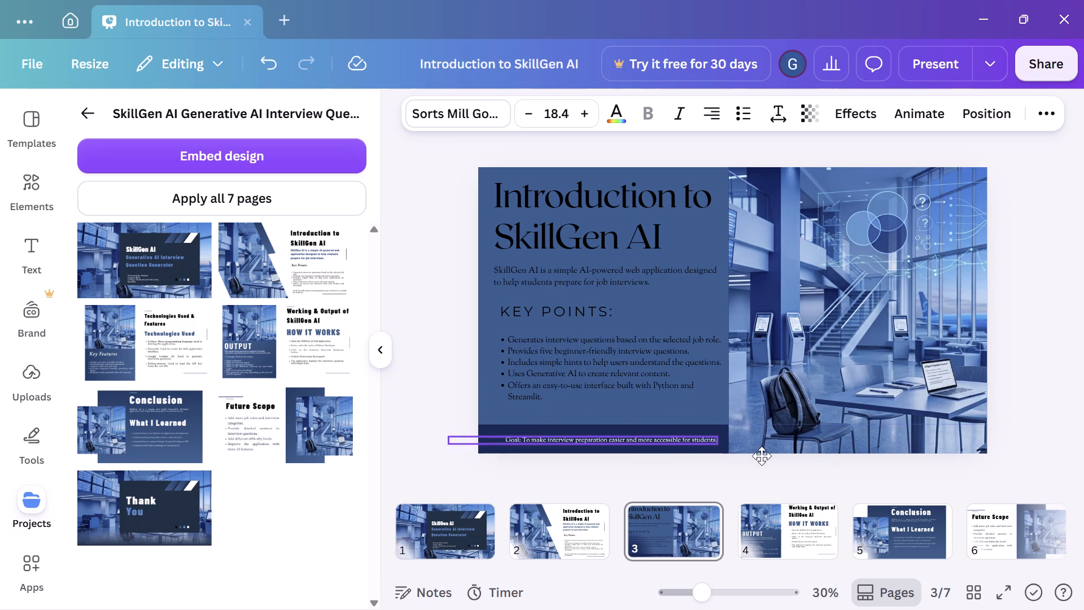
pyautogui.moveTo(762, 456); pyautogui.dragTo(759, 451)
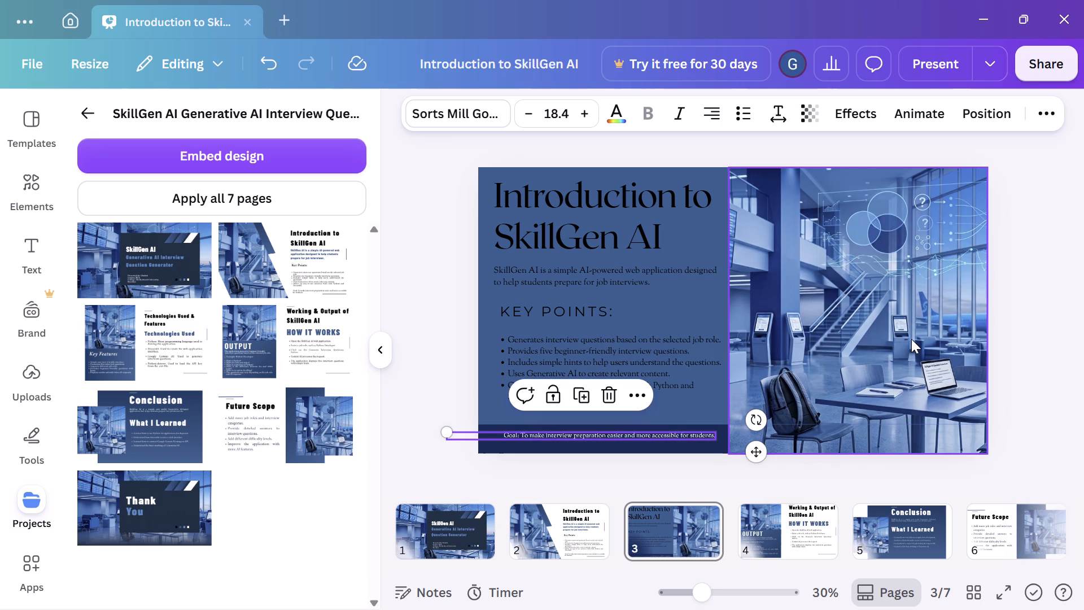
# Set the Goal line's font size to 20.4 and make its text italic.
pyautogui.click(911, 339)
pyautogui.click(633, 435)
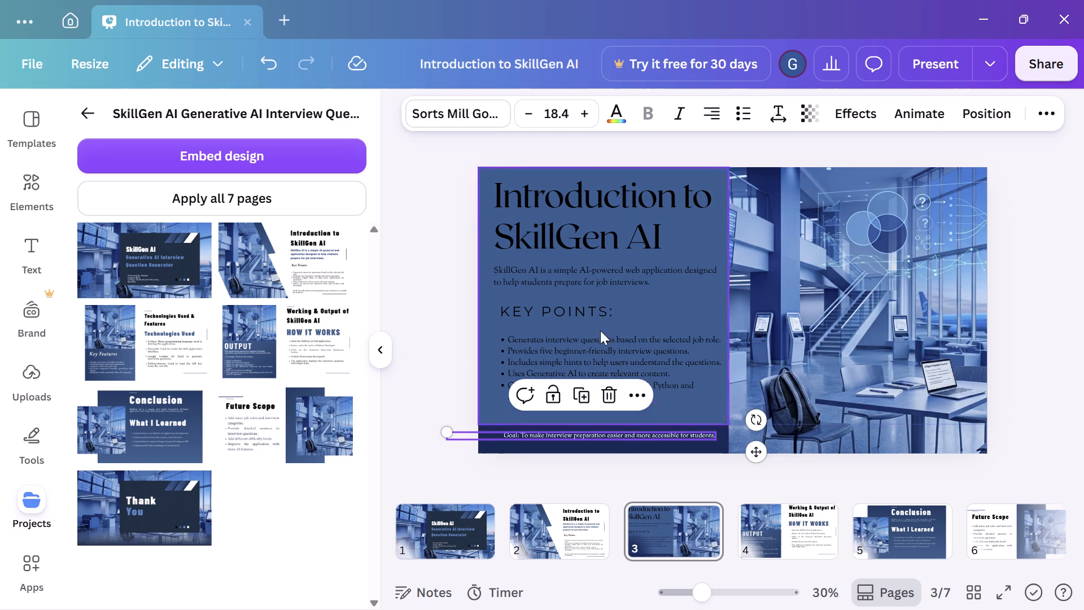
pyautogui.click(586, 115)
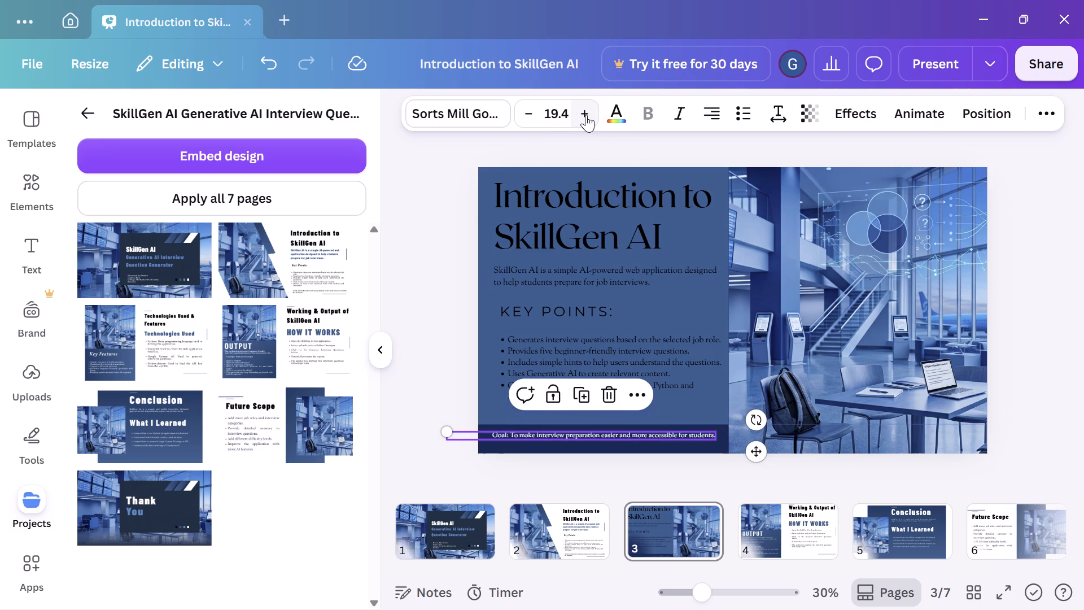
pyautogui.click(586, 115)
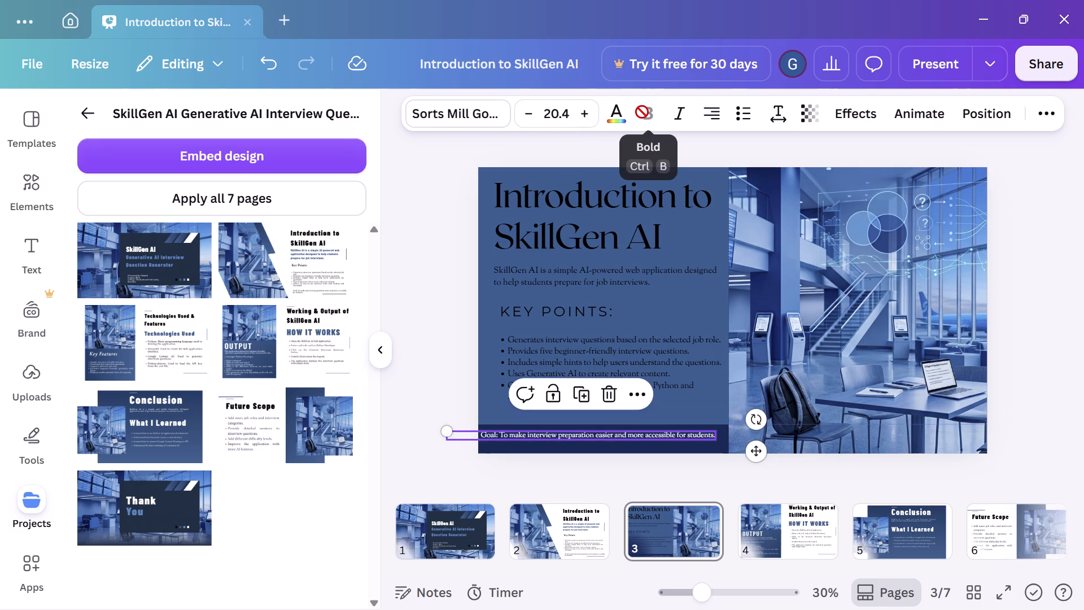
pyautogui.click(625, 108)
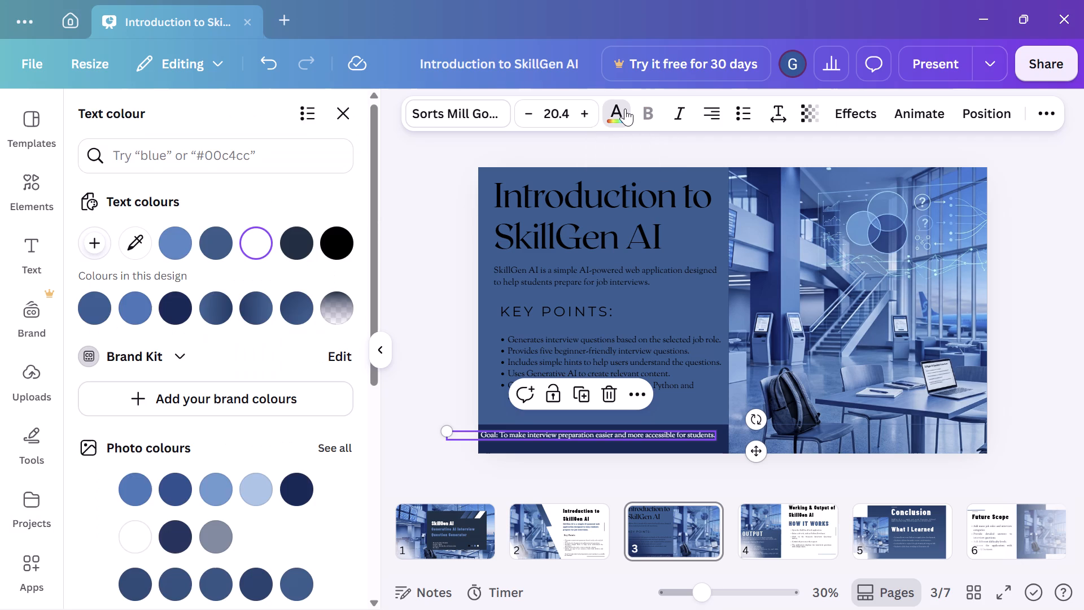
pyautogui.click(648, 119)
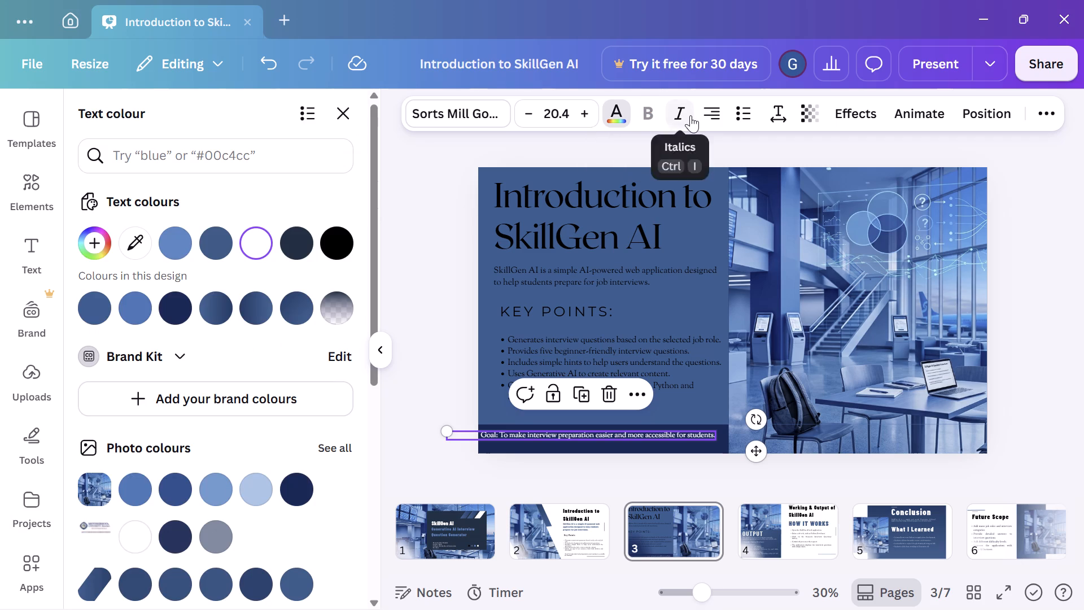
pyautogui.click(690, 115)
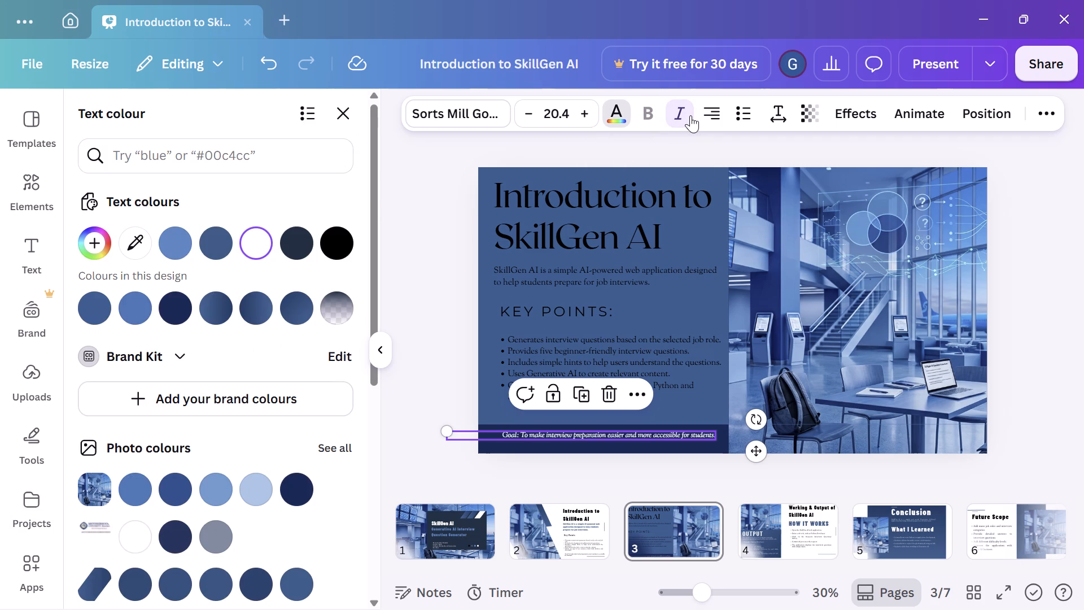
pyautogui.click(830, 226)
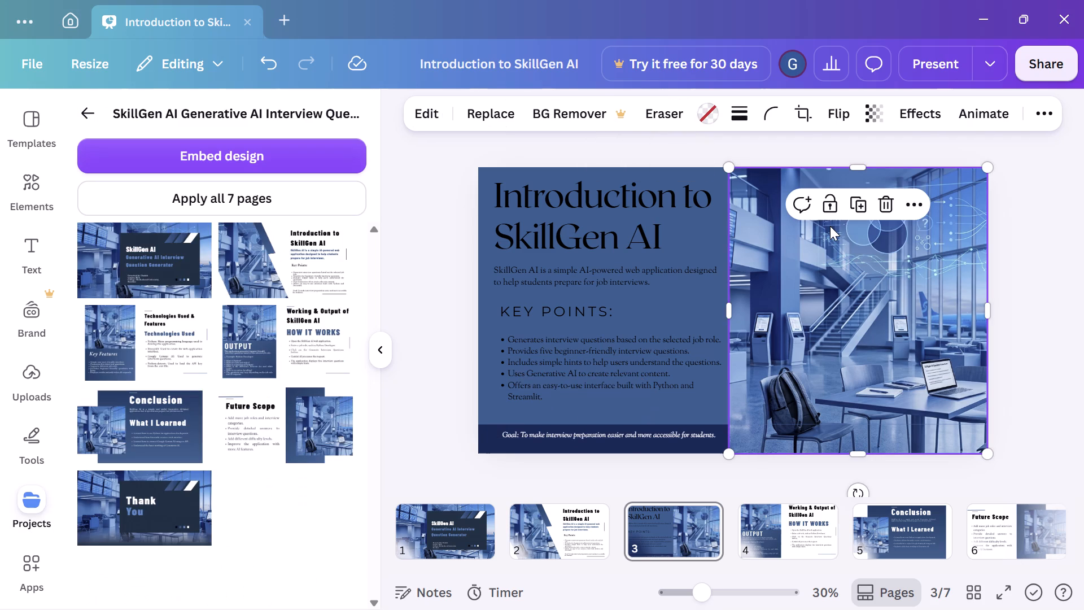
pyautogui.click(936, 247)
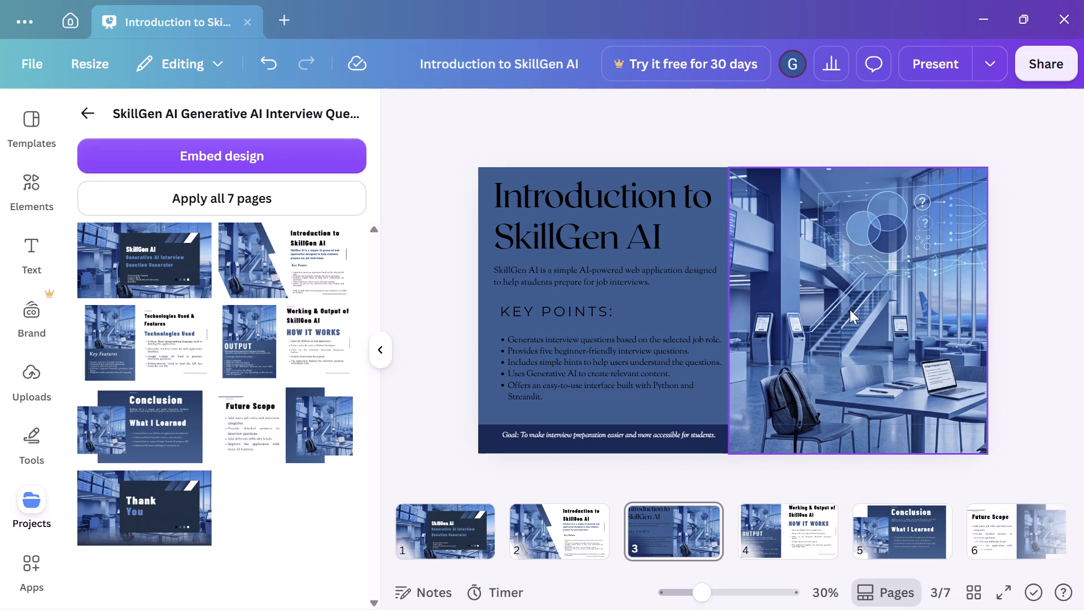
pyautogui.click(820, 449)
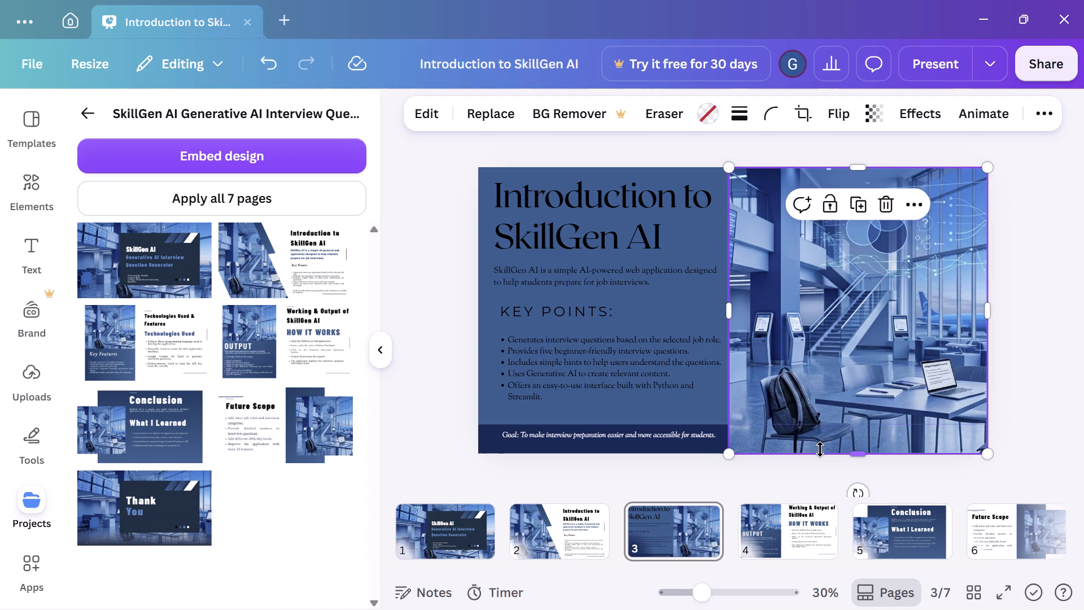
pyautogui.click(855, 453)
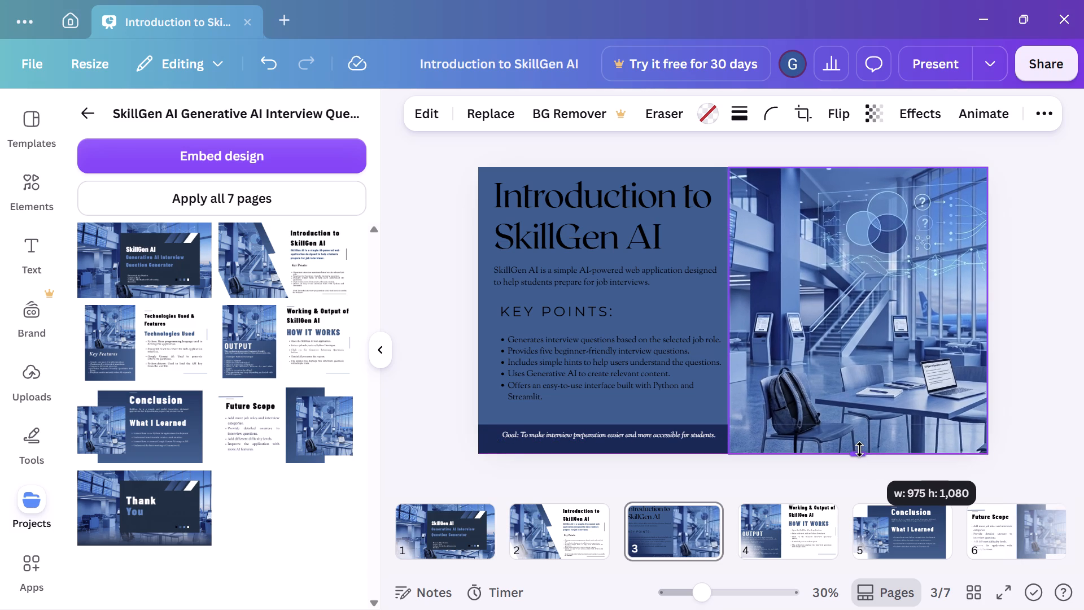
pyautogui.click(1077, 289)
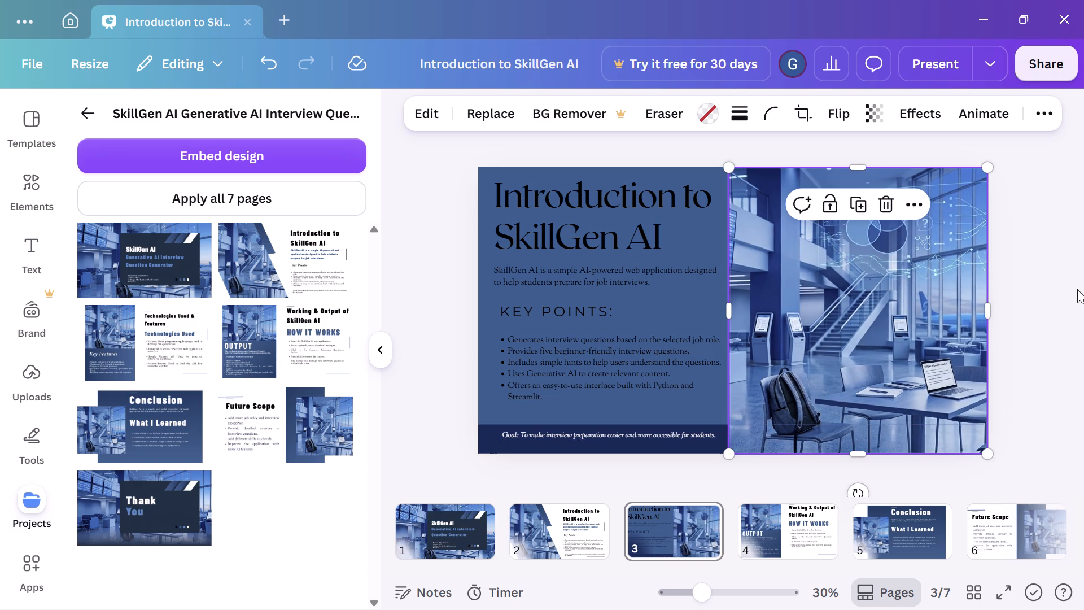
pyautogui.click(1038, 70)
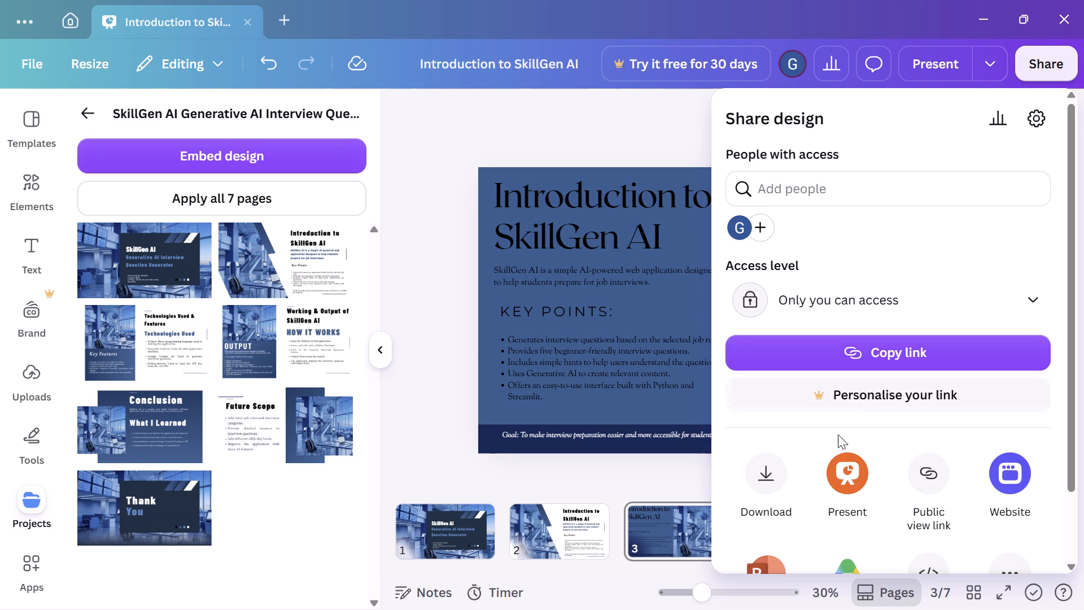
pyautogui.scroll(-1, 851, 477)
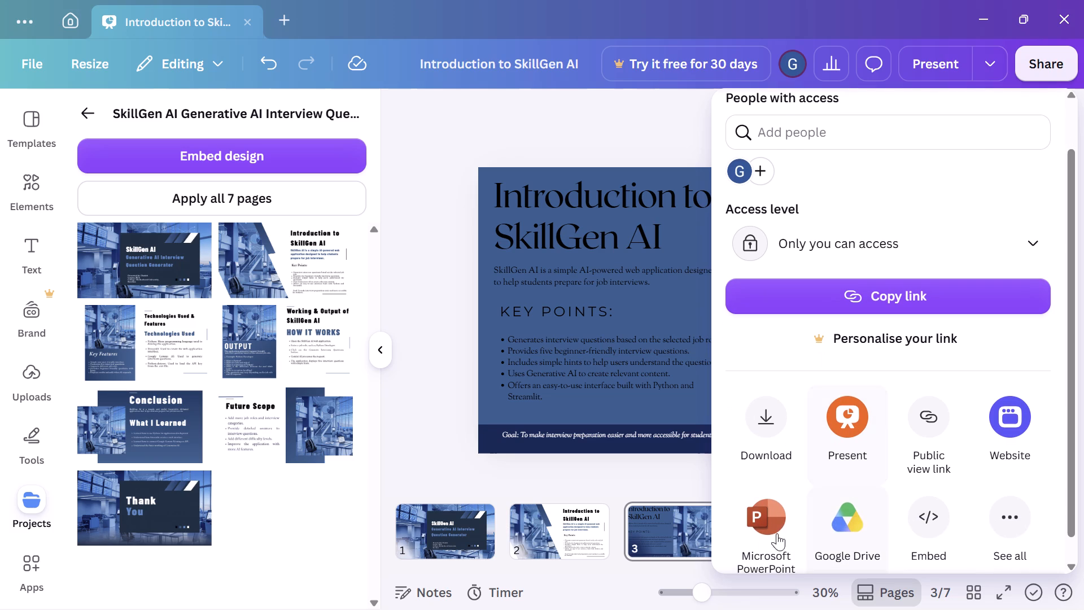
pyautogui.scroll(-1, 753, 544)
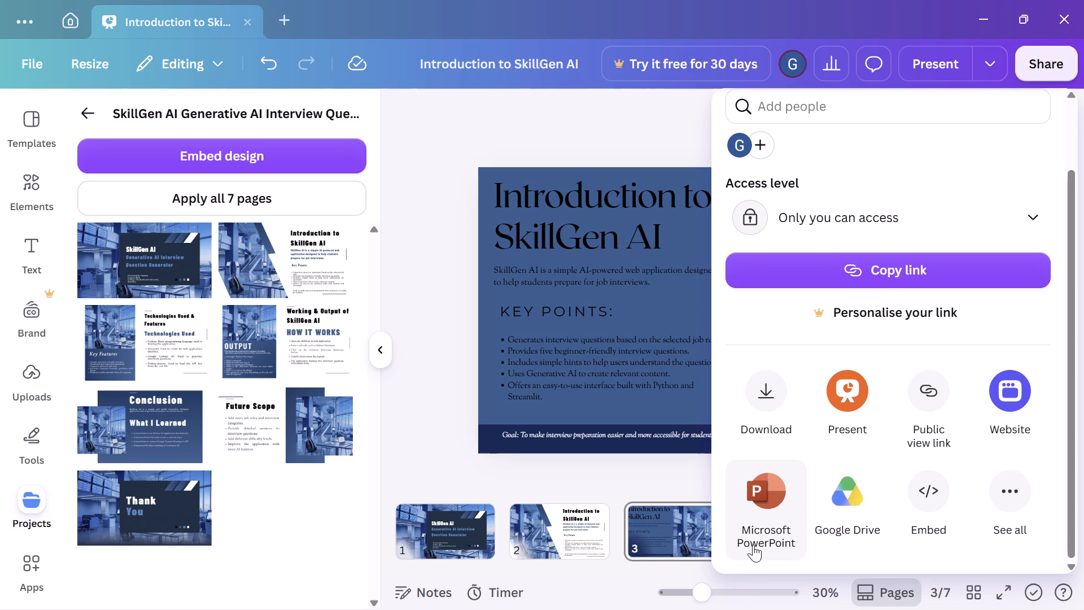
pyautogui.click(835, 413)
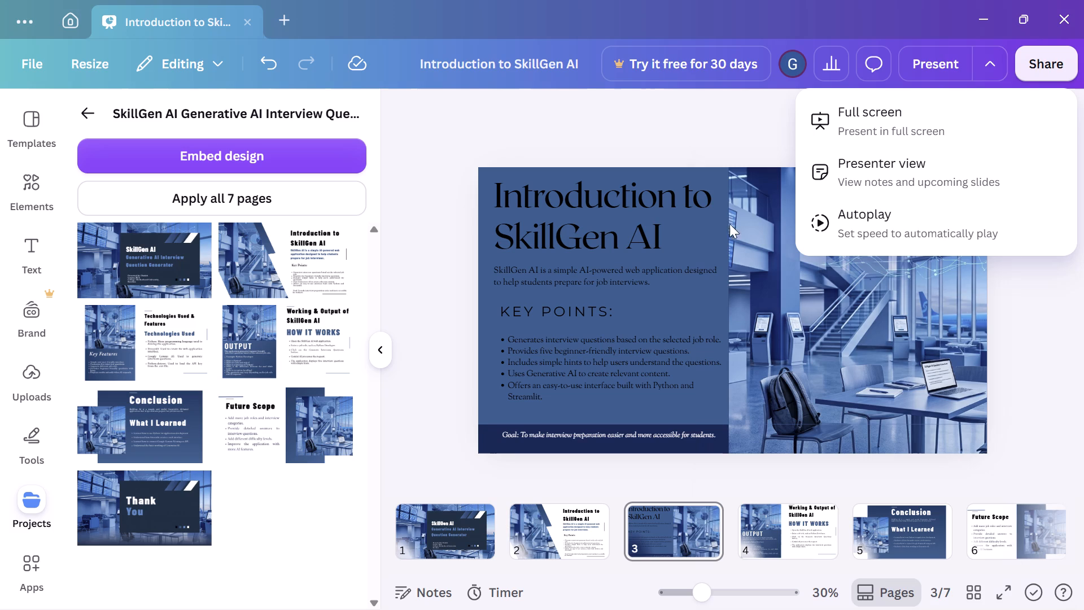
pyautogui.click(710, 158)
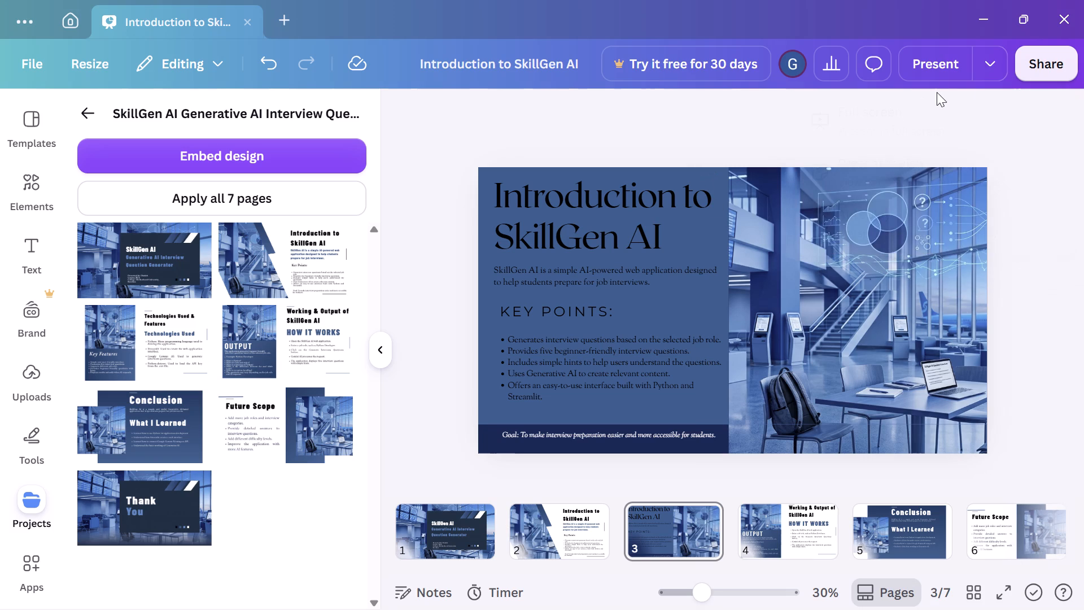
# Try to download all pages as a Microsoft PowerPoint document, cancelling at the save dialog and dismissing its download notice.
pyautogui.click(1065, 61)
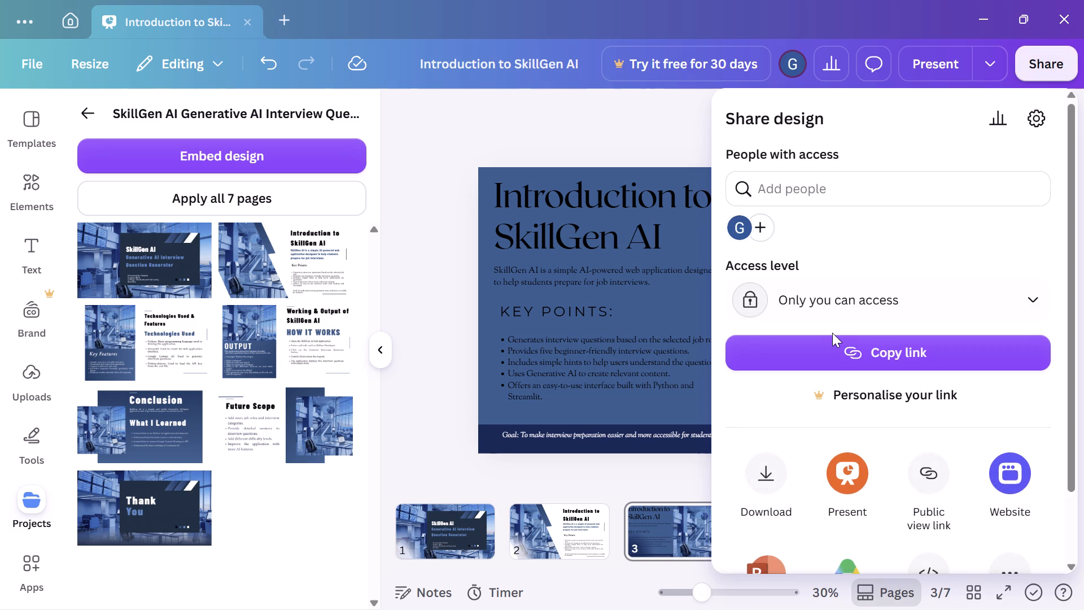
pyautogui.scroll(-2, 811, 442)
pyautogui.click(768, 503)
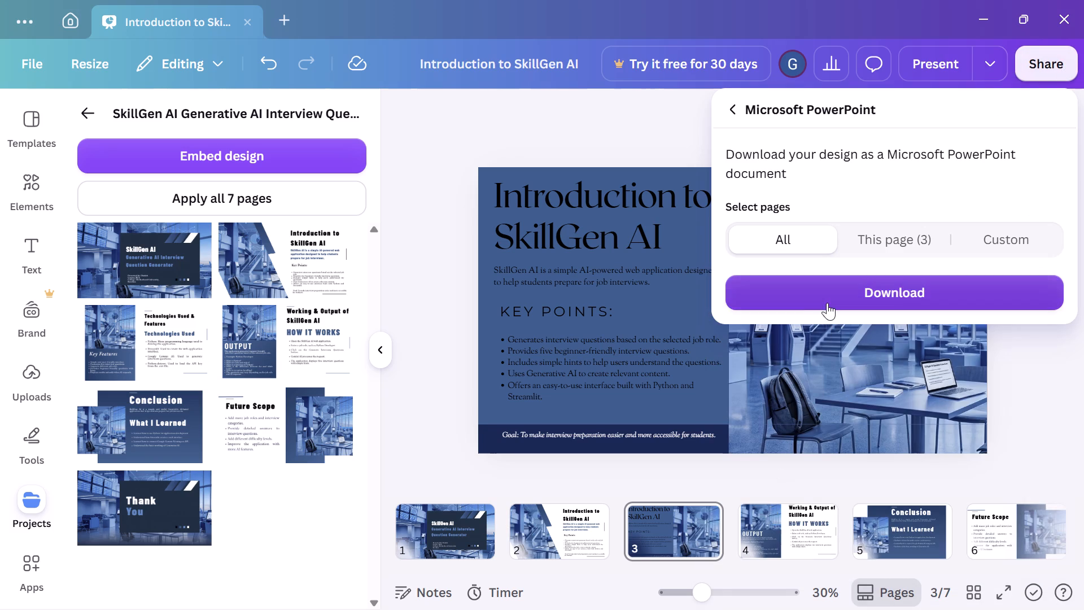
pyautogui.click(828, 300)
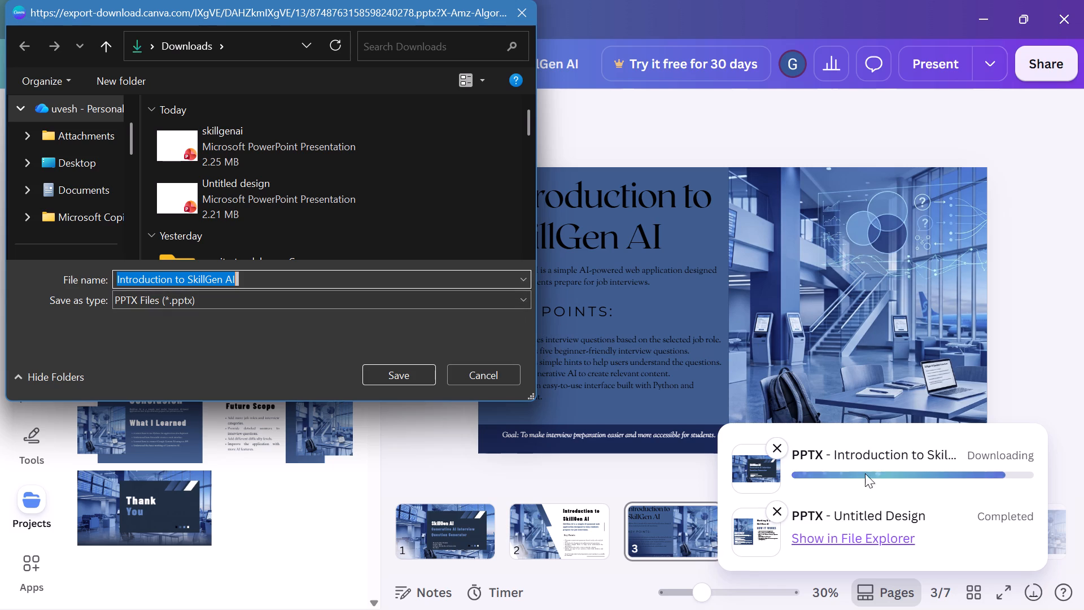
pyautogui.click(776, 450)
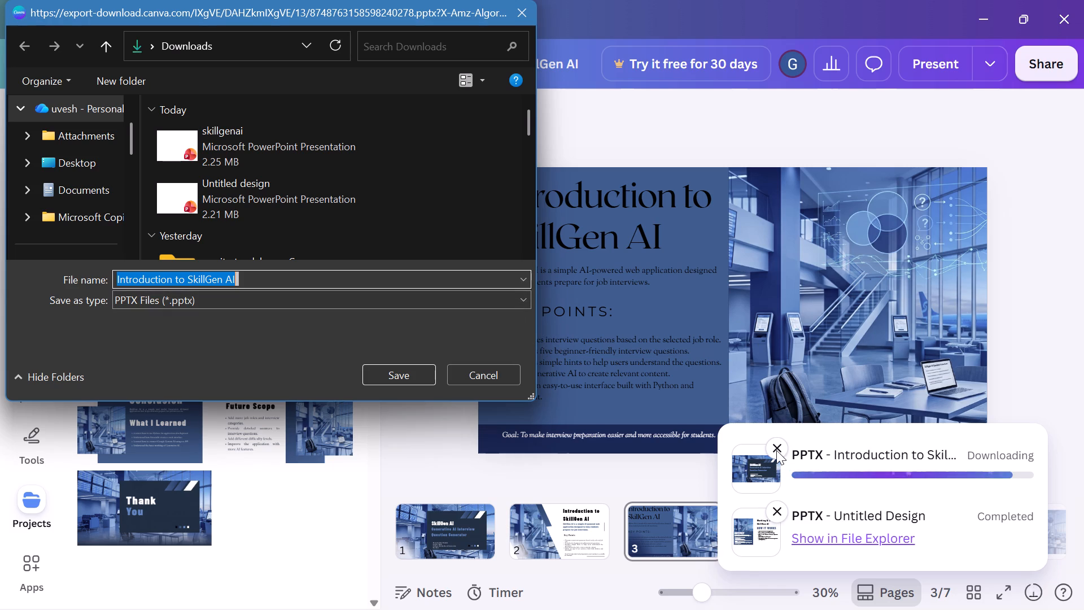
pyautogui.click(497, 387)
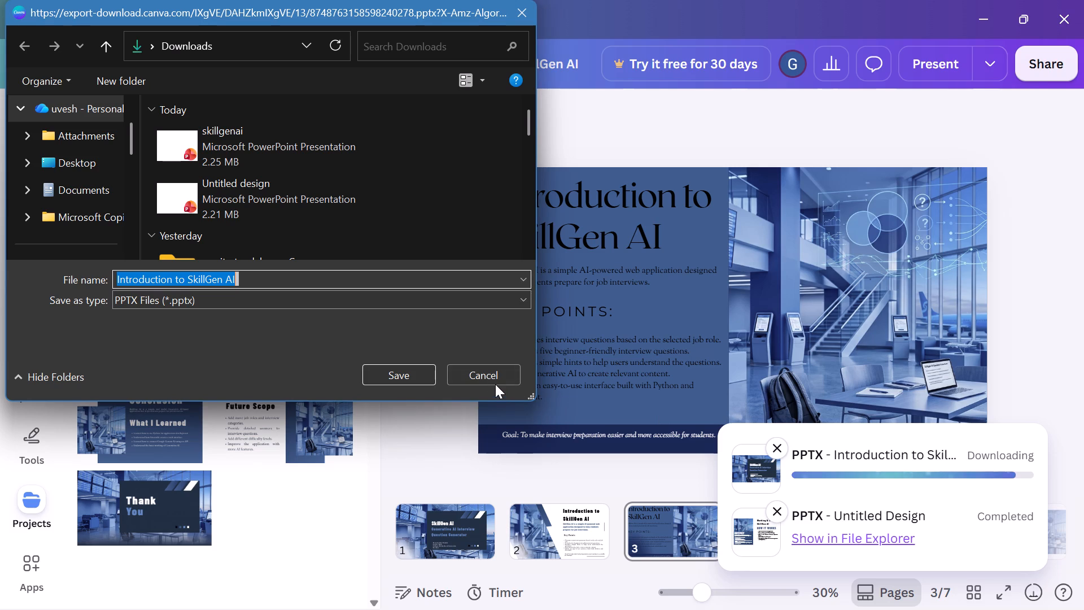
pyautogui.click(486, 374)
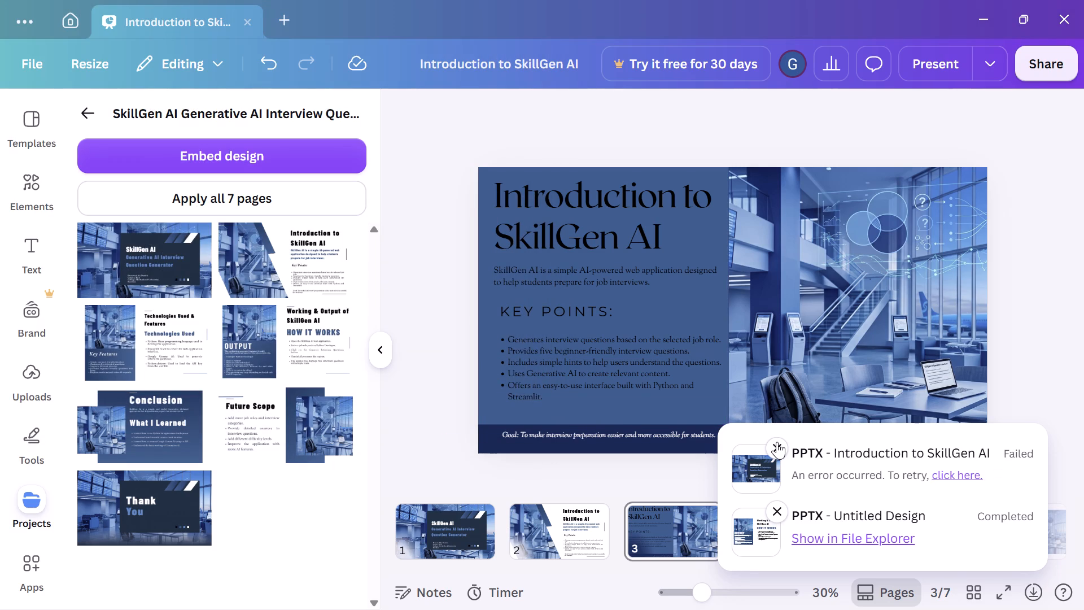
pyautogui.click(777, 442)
# Go to page 1, the SkillGen AI title slide.
pyautogui.click(469, 521)
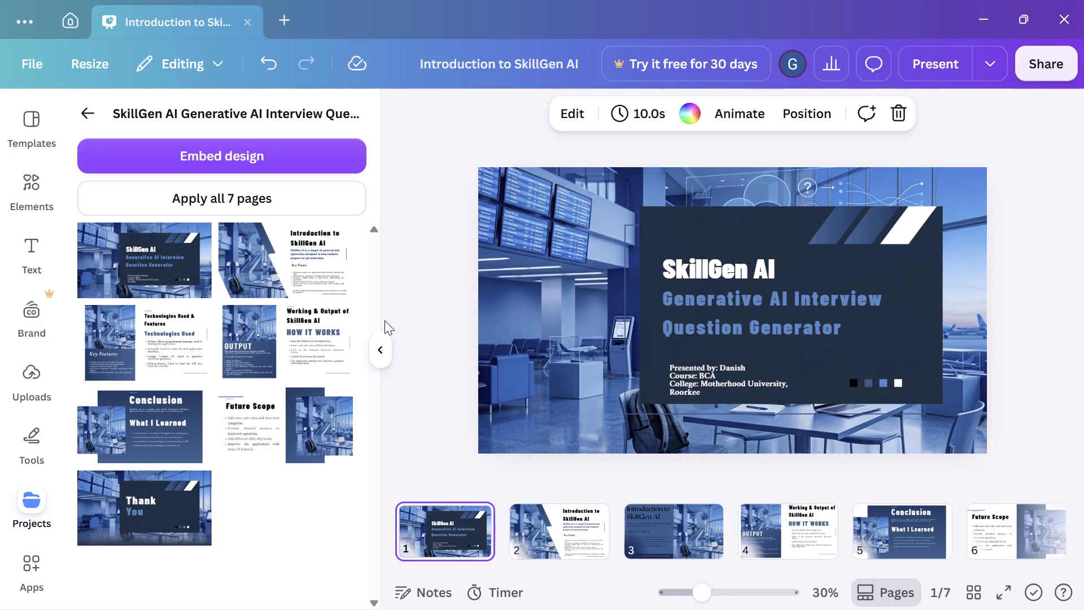
pyautogui.scroll(-1, 434, 300)
pyautogui.scroll(2, 434, 300)
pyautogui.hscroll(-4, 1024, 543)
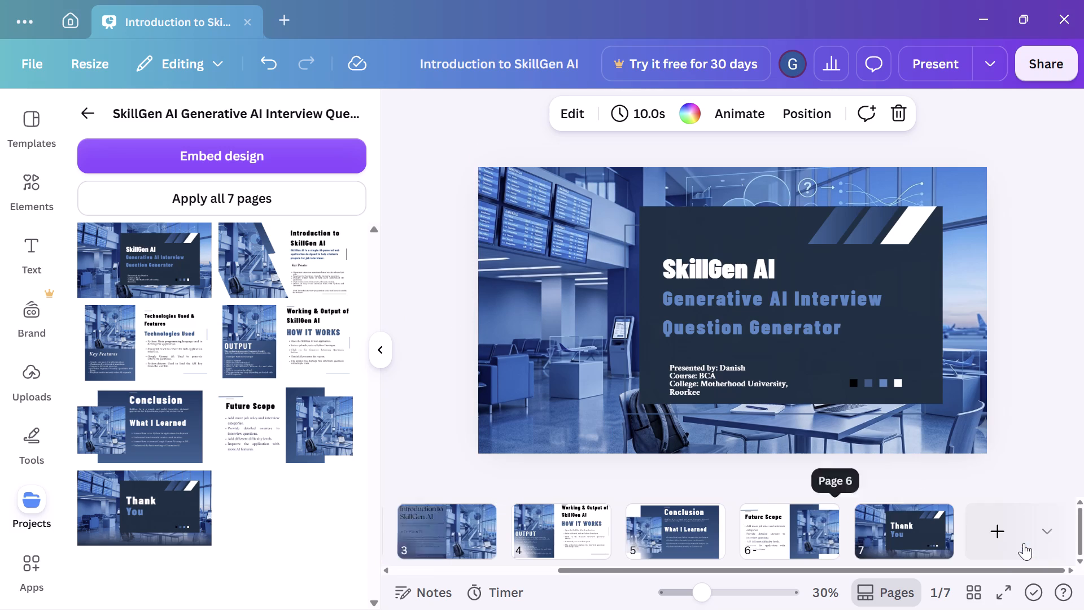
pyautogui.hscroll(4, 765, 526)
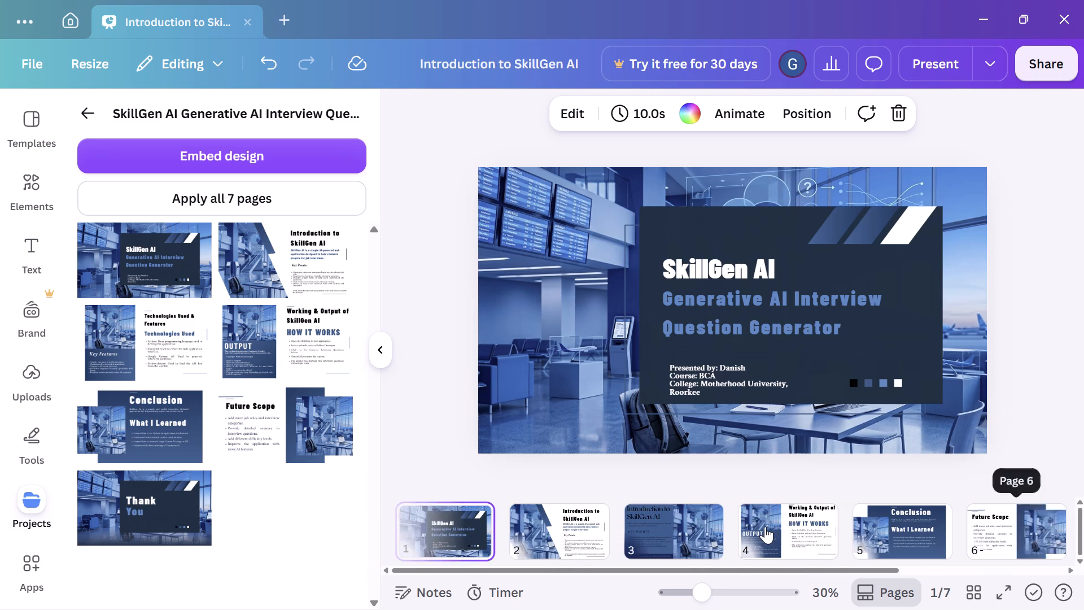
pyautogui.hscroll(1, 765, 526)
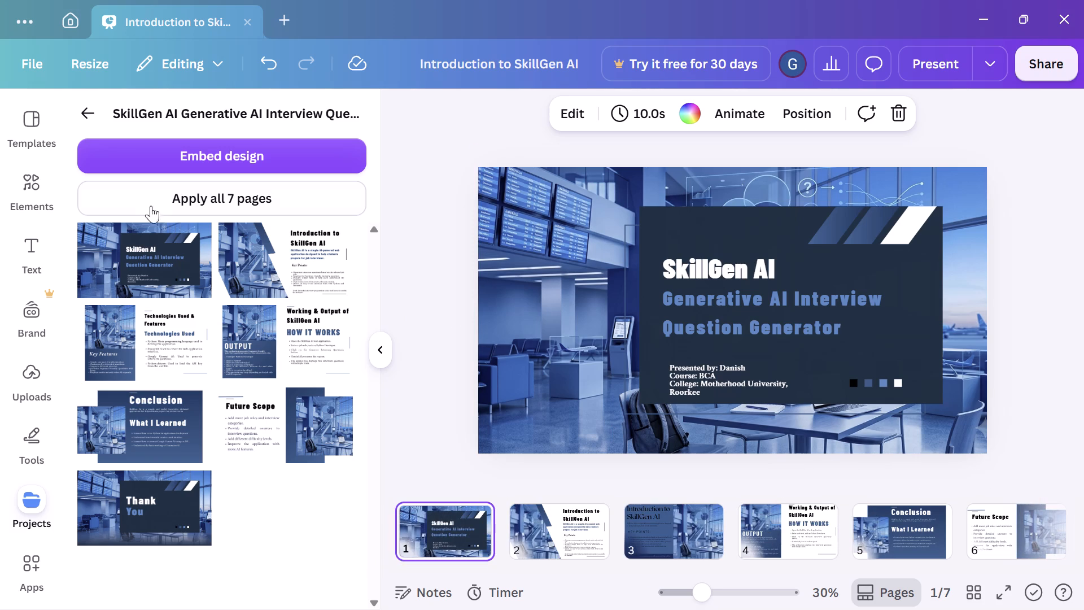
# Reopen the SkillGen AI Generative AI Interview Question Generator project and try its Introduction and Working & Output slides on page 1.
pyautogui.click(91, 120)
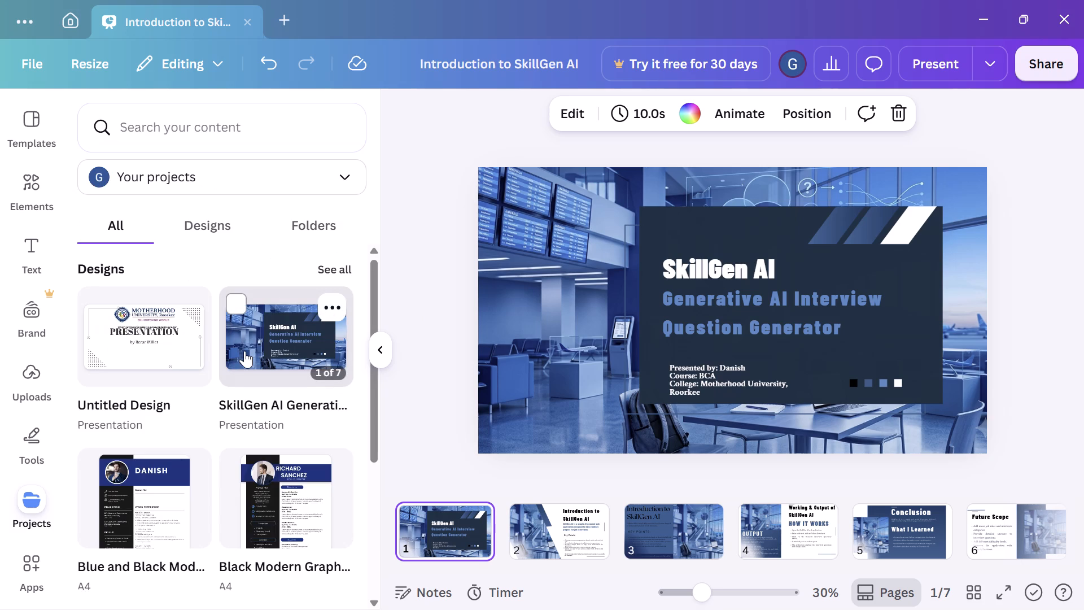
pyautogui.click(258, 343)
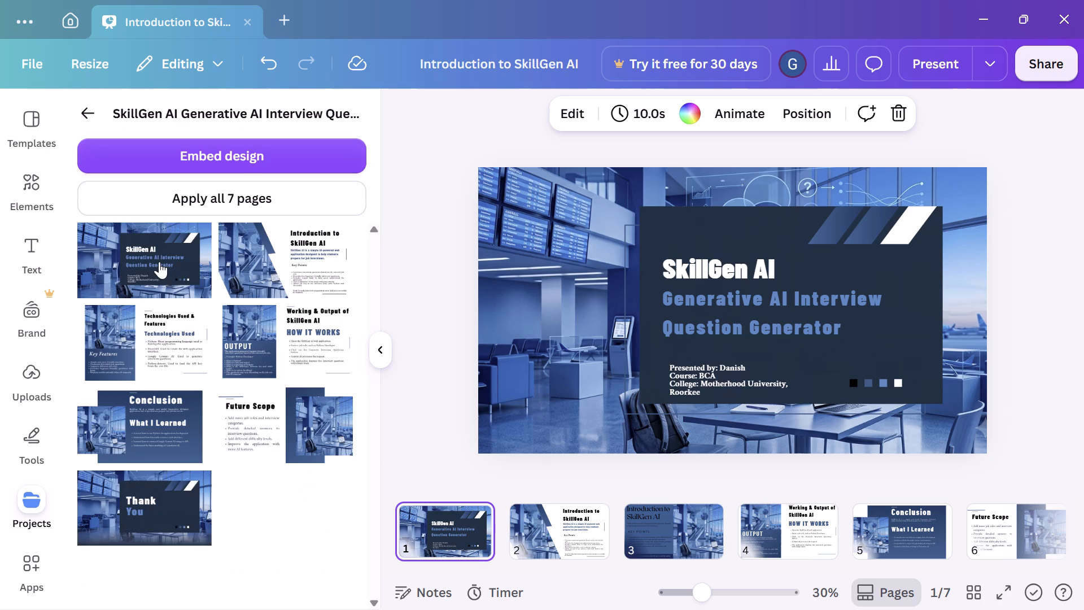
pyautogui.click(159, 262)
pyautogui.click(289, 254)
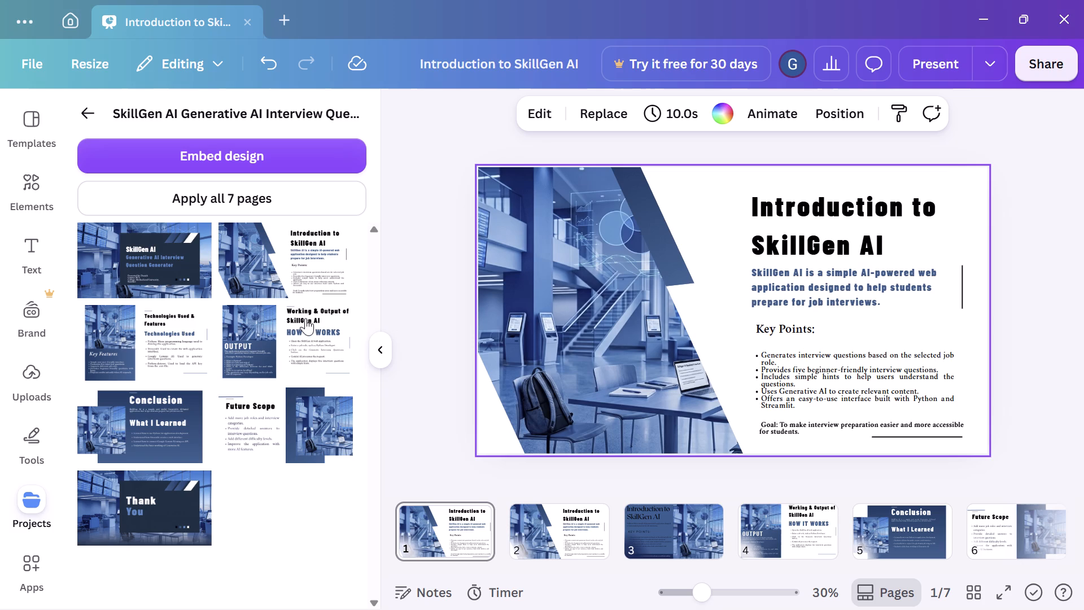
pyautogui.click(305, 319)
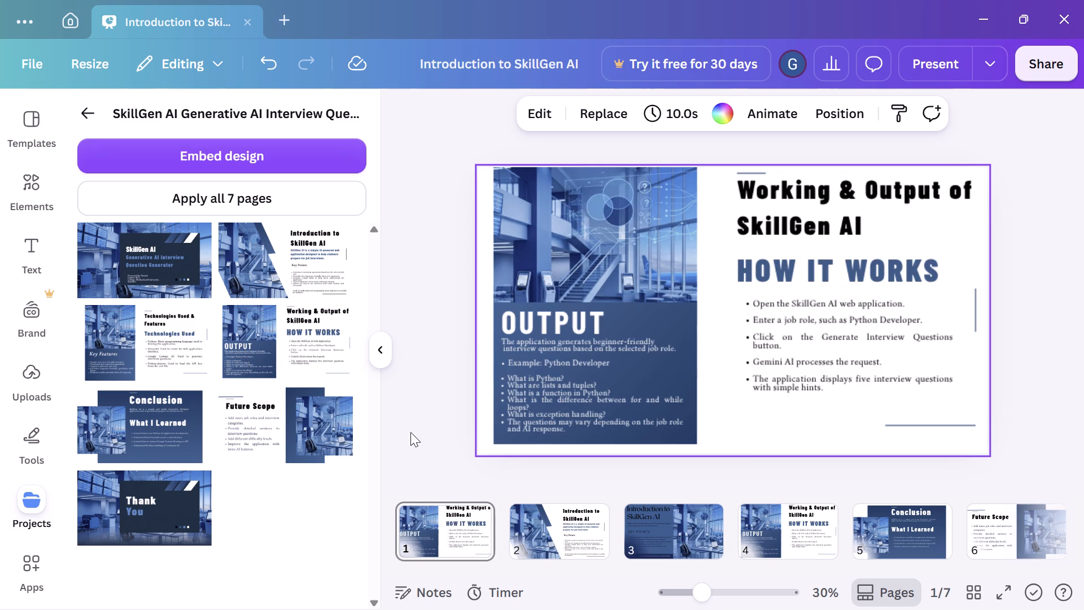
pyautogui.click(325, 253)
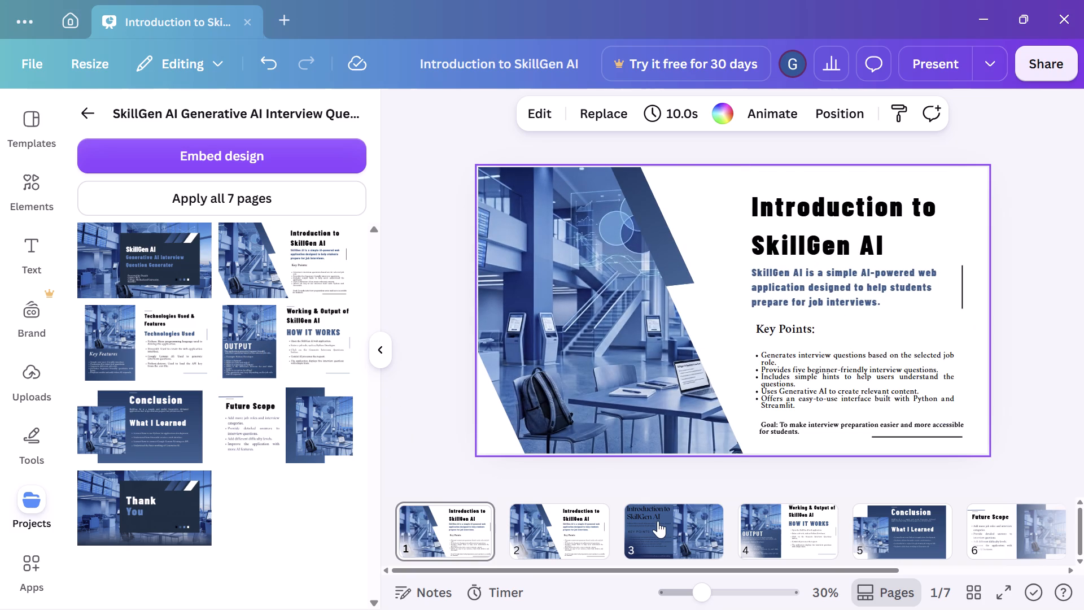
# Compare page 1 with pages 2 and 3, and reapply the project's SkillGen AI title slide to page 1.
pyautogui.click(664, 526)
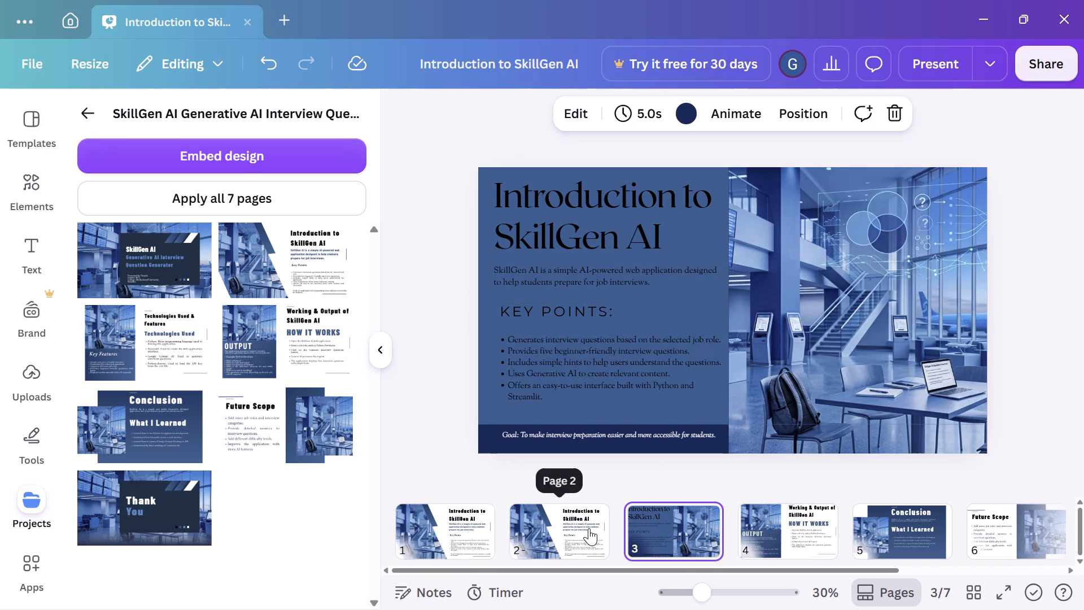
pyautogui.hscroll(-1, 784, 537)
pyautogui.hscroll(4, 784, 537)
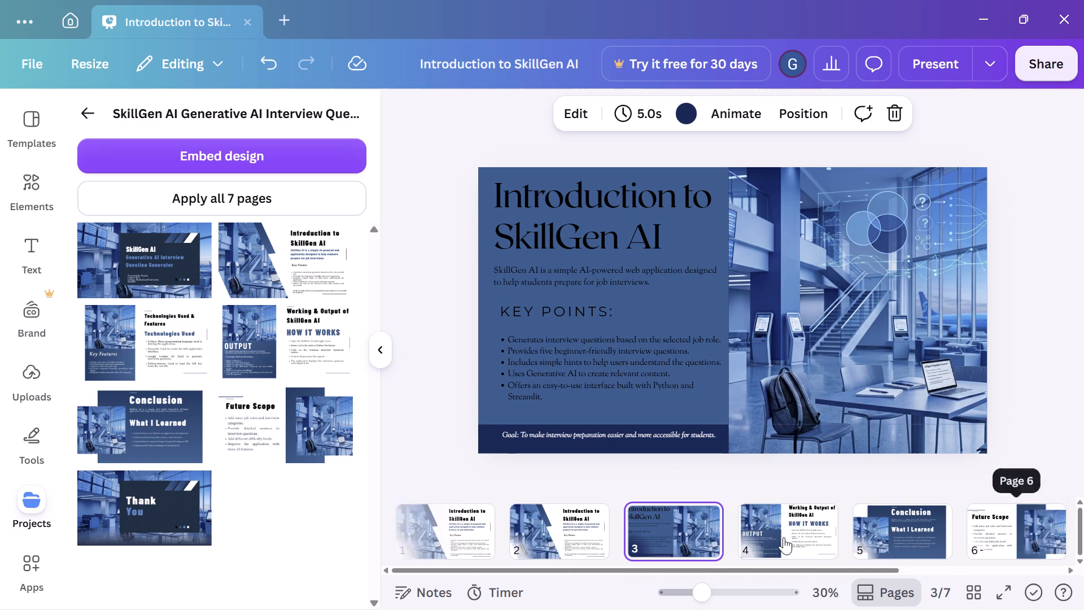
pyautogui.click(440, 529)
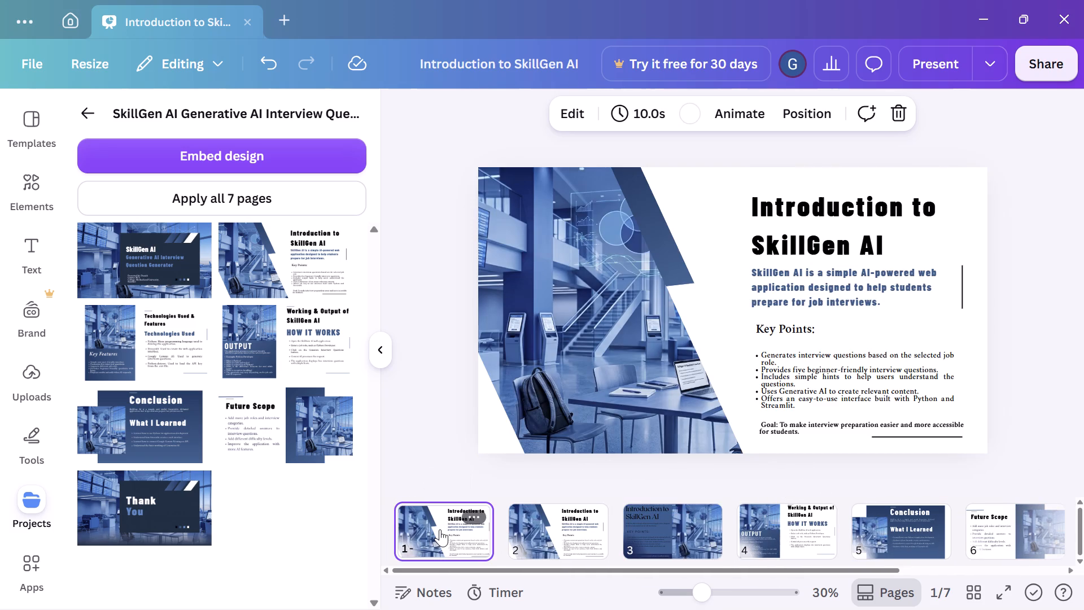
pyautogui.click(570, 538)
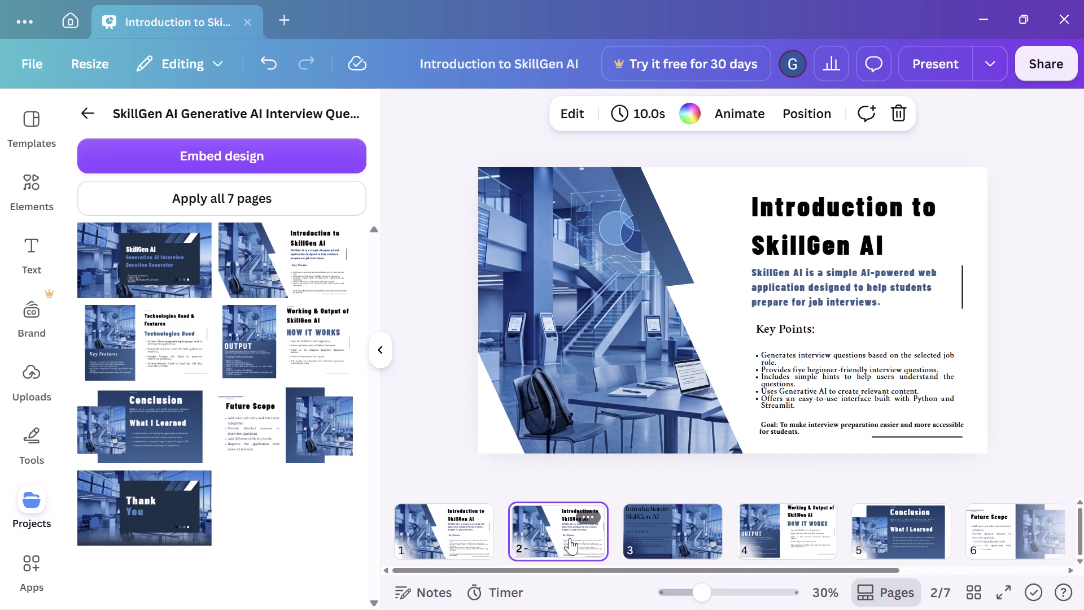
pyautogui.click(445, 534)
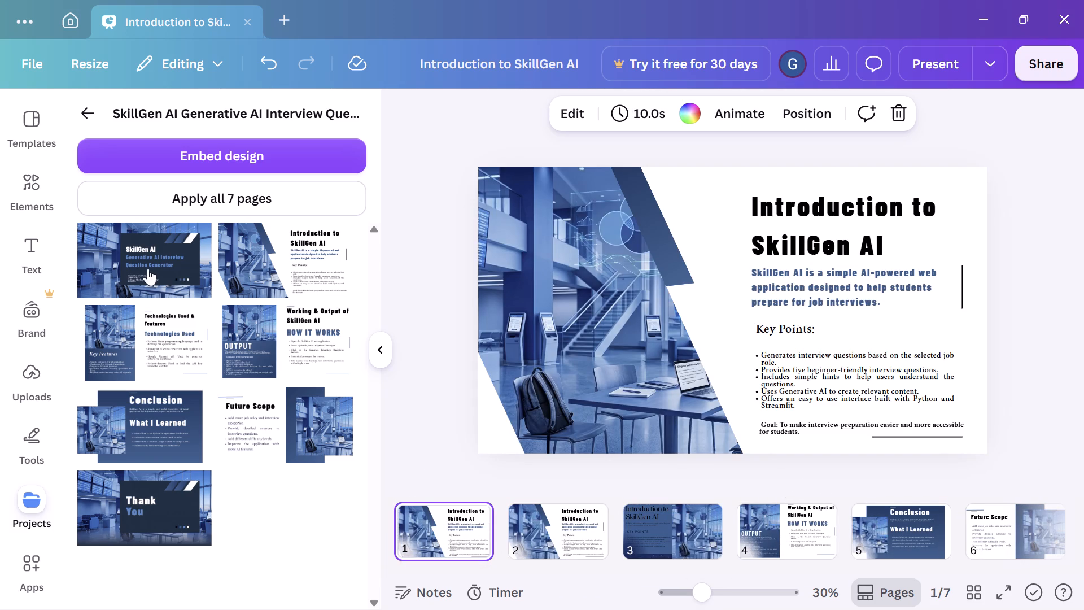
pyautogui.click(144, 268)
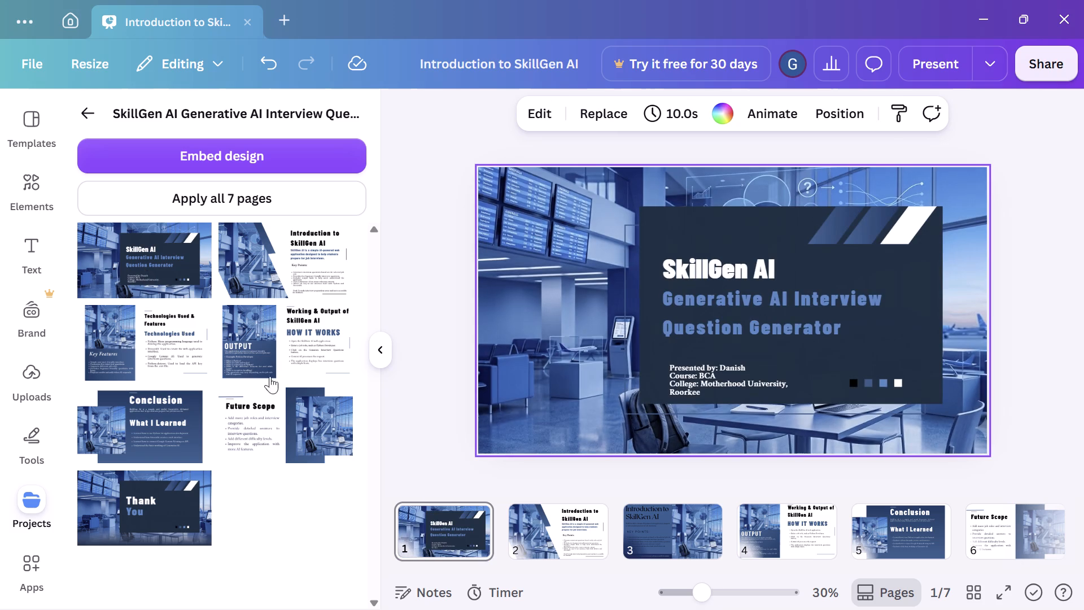
# Move the reworked blue Introduction to SkillGen AI slide from page 3 to page 2, ahead of the white Introduction slide.
pyautogui.click(550, 522)
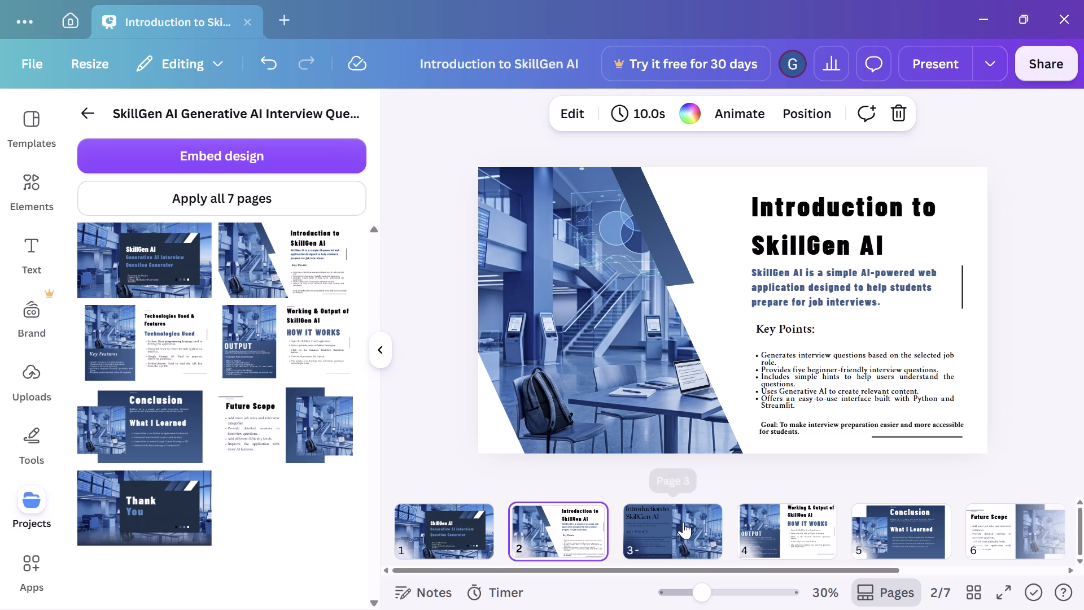
pyautogui.moveTo(683, 522); pyautogui.dragTo(571, 526)
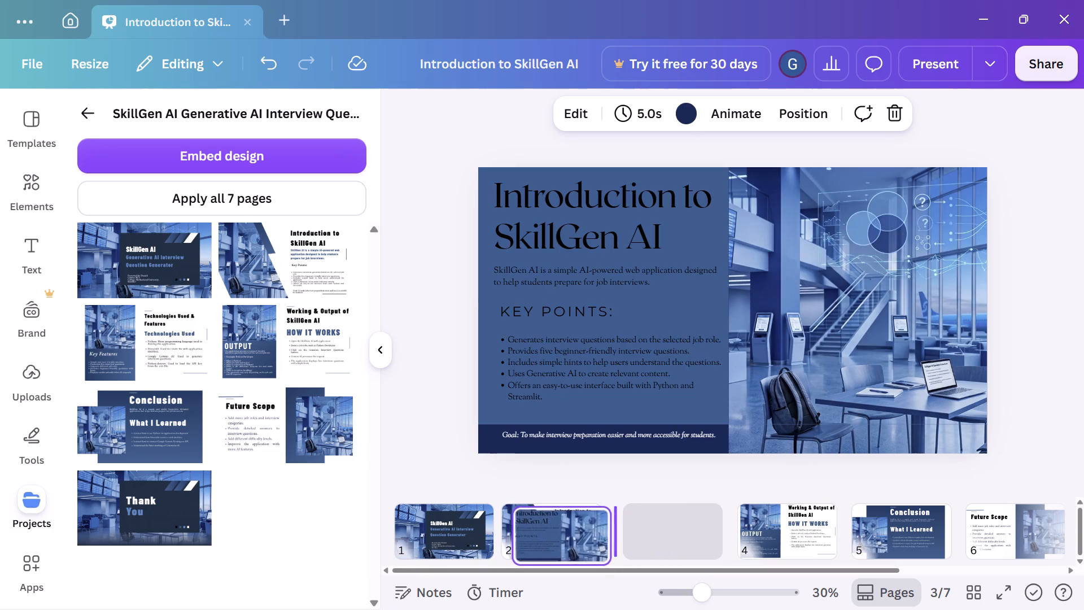
pyautogui.moveTo(571, 526); pyautogui.dragTo(564, 520)
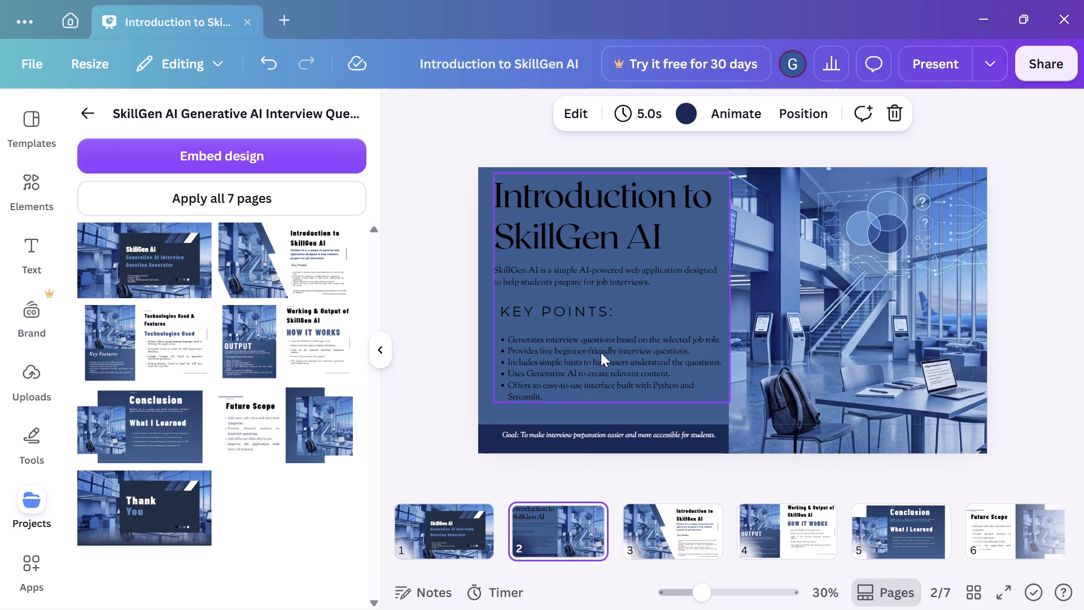
# Delete the older white Introduction to SkillGen AI slide on page 3.
pyautogui.click(683, 541)
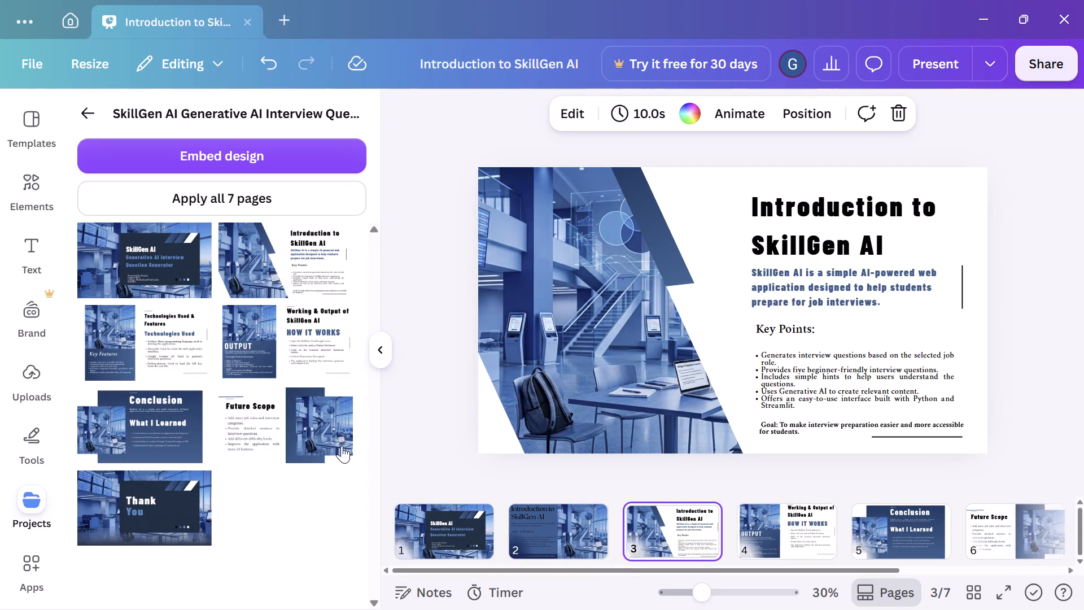
pyautogui.hscroll(-1, 909, 528)
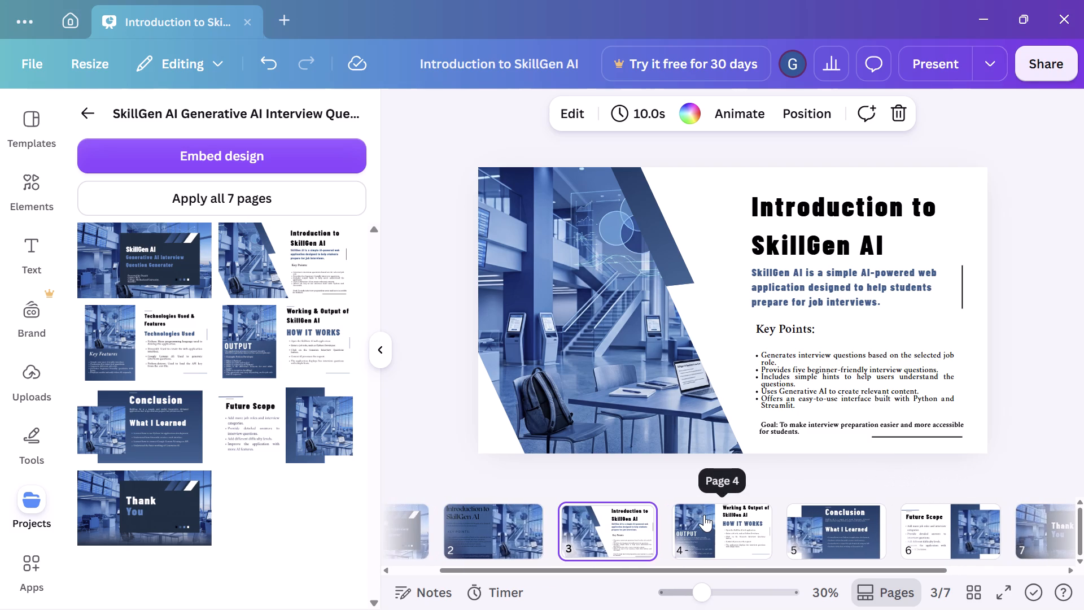
pyautogui.hscroll(1, 704, 515)
pyautogui.click(690, 521)
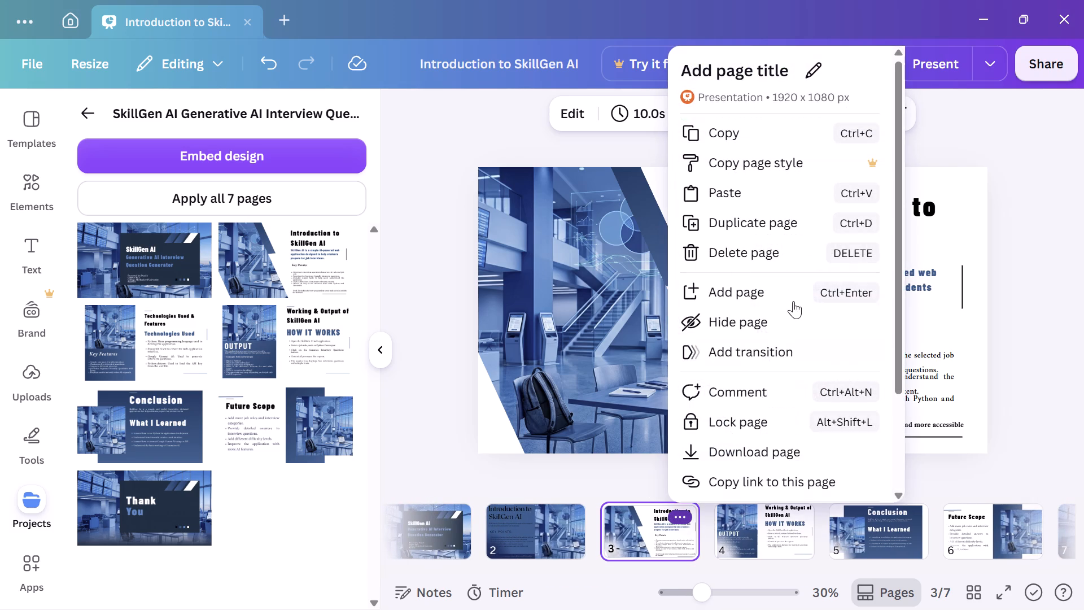
pyautogui.moveTo(505, 123); pyautogui.dragTo(884, 119)
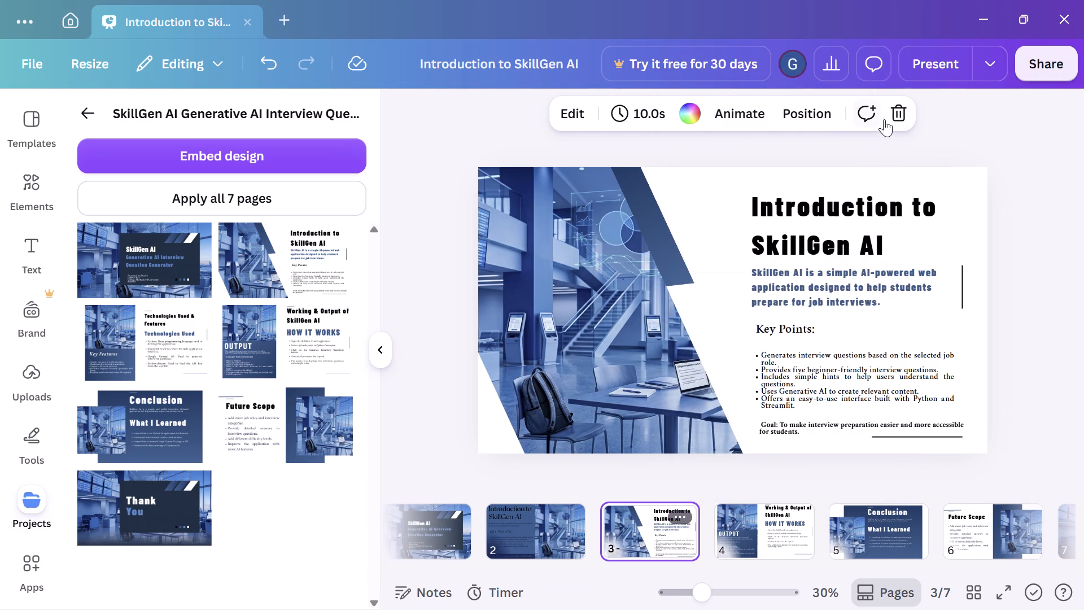
pyautogui.moveTo(884, 119); pyautogui.dragTo(928, 116)
pyautogui.click(904, 115)
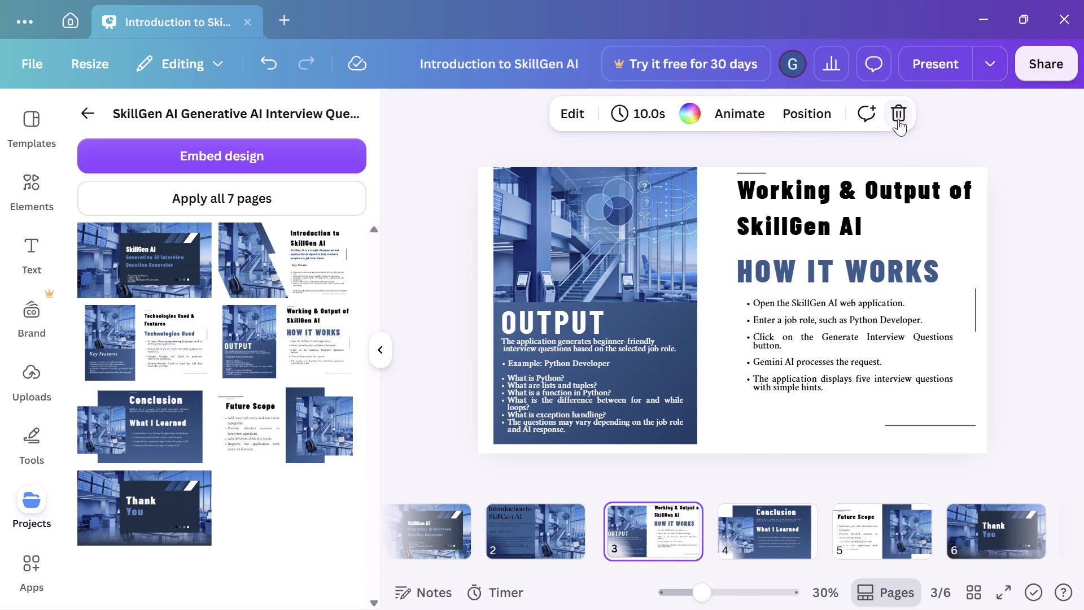
# Review the remaining slides from Introduction through Working & Output, Conclusion, Future Scope and Thank You, and back to the title slide.
pyautogui.click(439, 530)
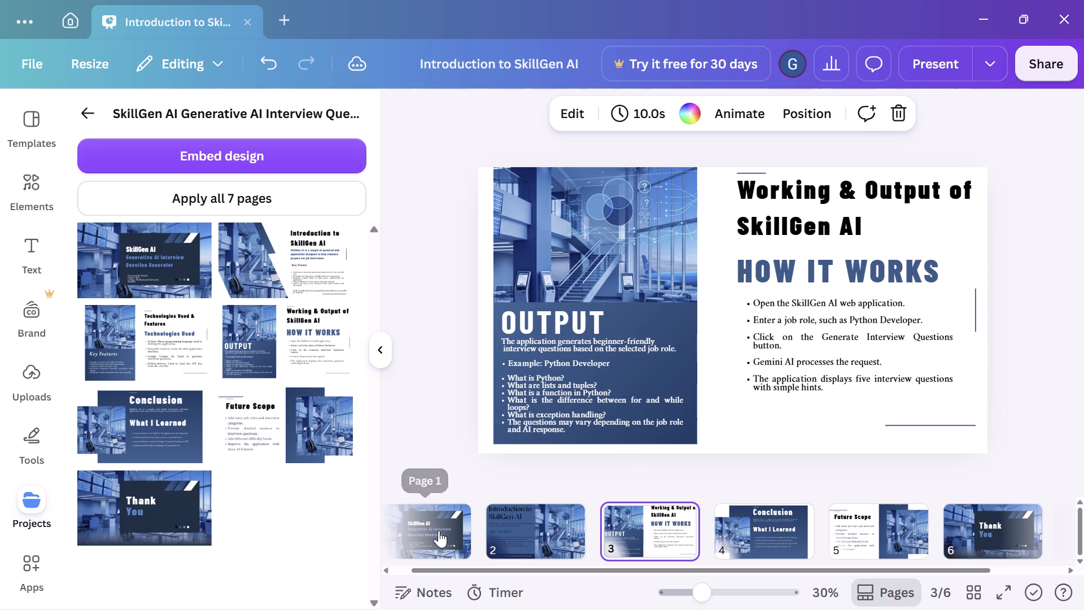
pyautogui.click(528, 535)
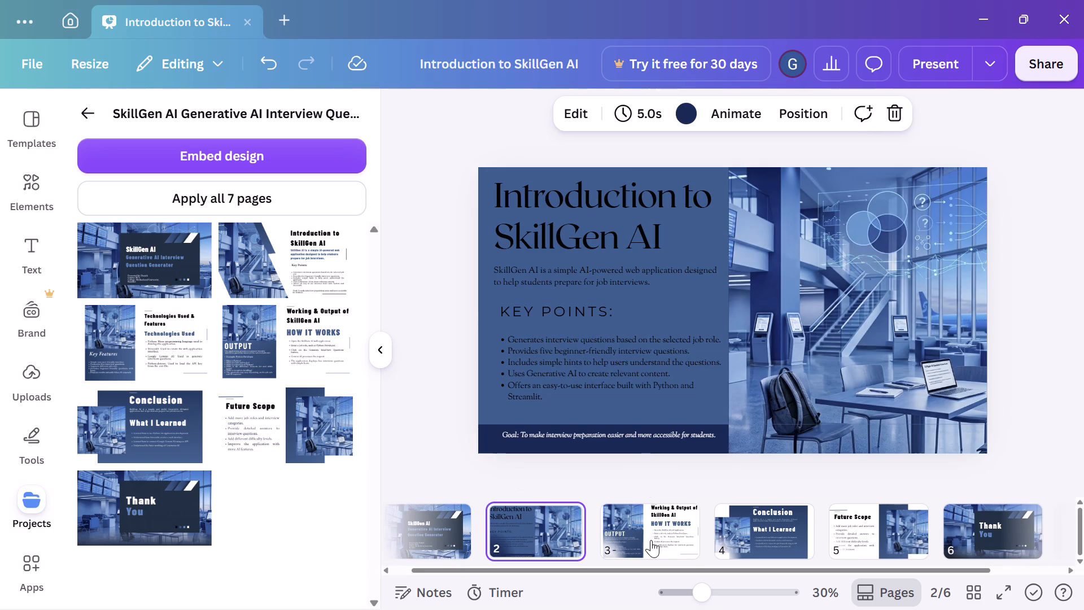
pyautogui.click(653, 541)
pyautogui.click(760, 542)
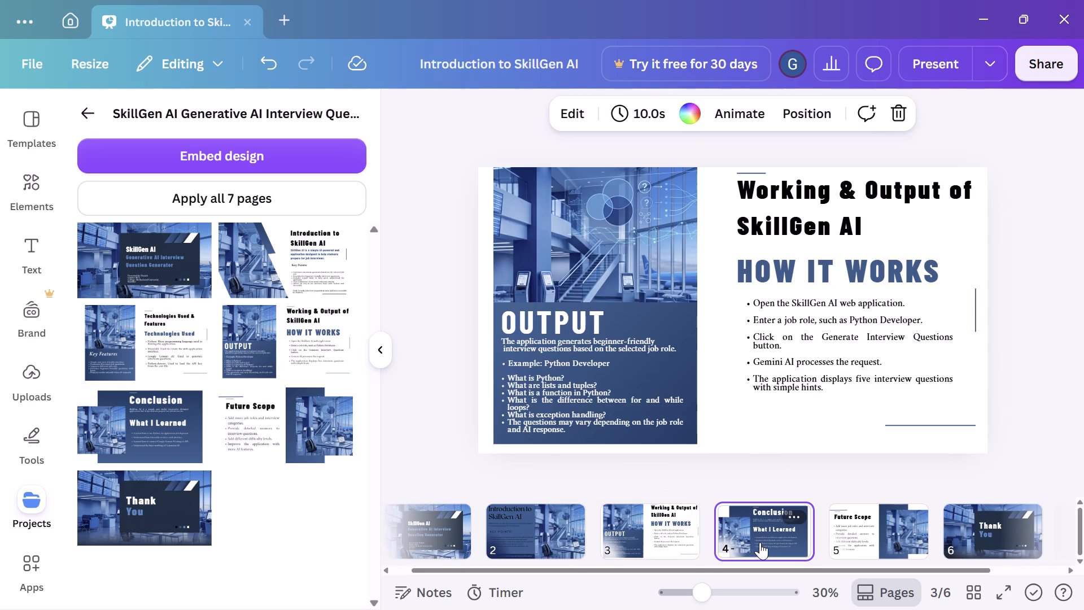
pyautogui.click(840, 545)
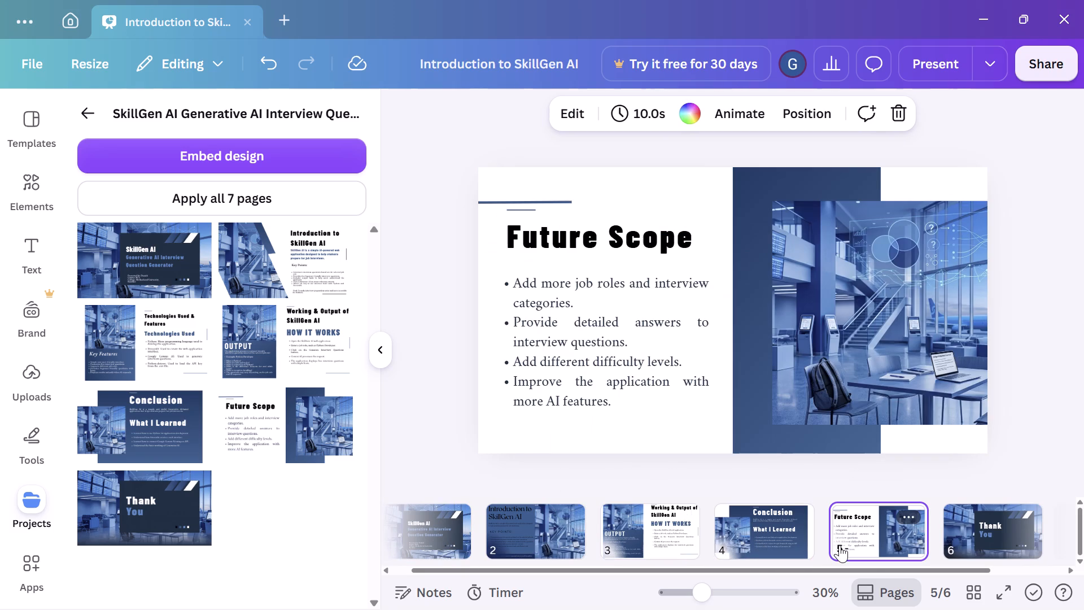
pyautogui.click(946, 536)
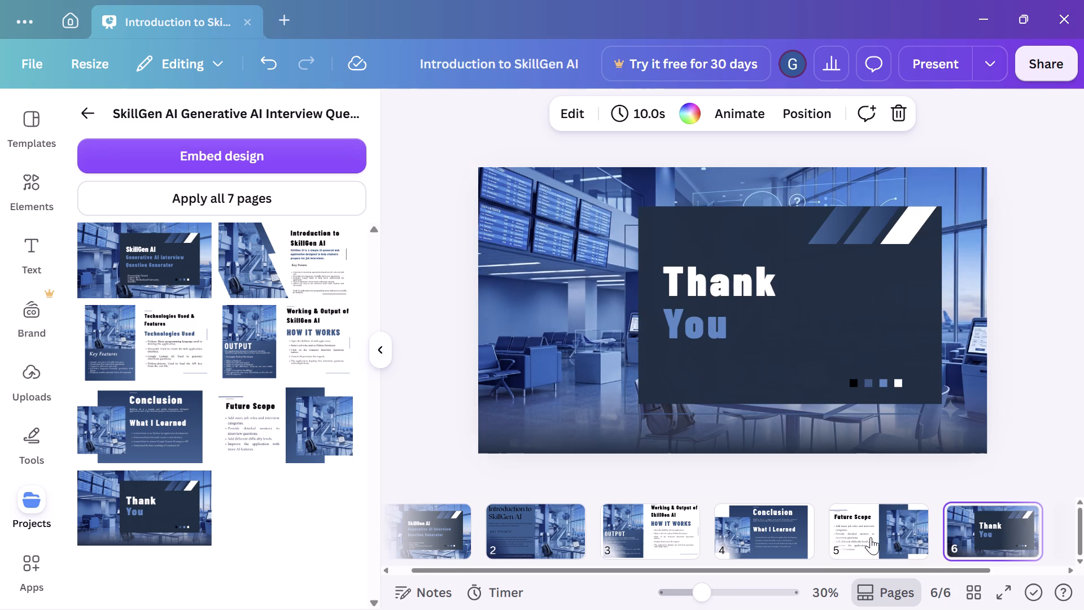
pyautogui.click(866, 537)
pyautogui.click(779, 522)
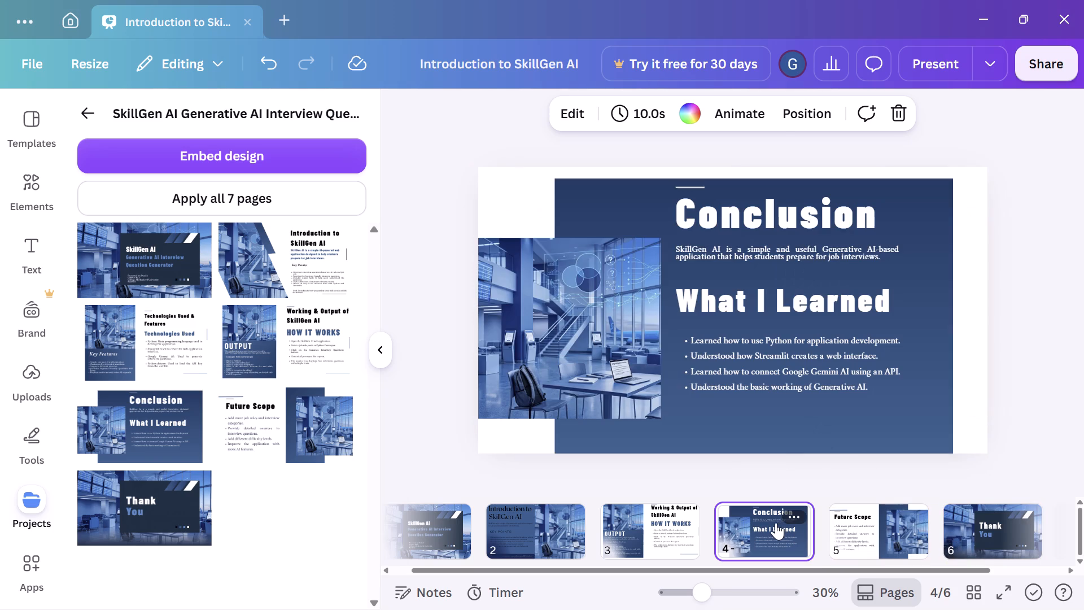
pyautogui.click(668, 512)
pyautogui.click(552, 520)
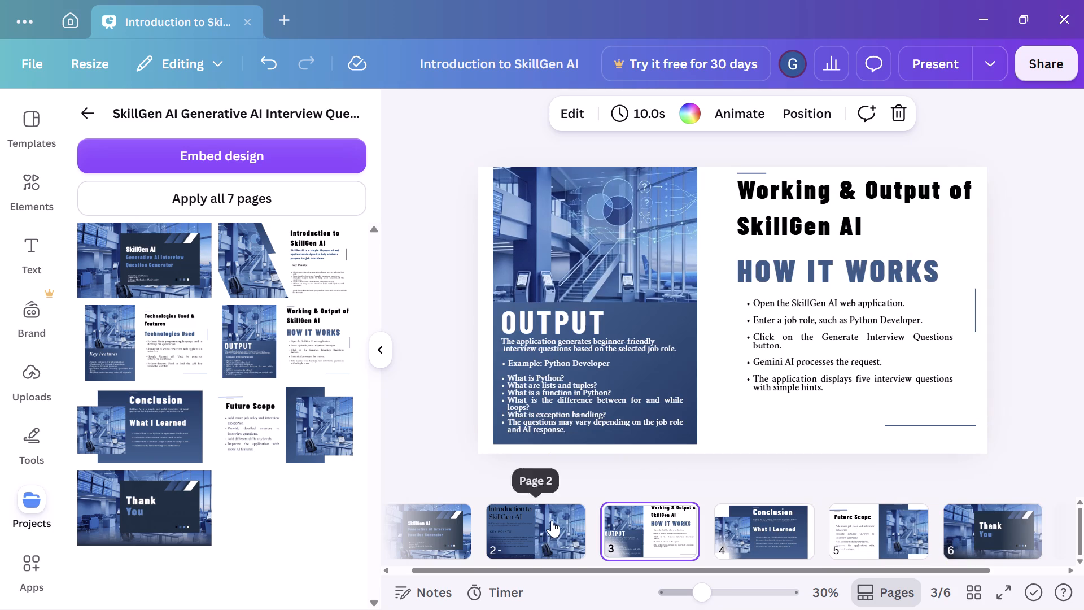
pyautogui.click(436, 518)
pyautogui.hscroll(2, 499, 538)
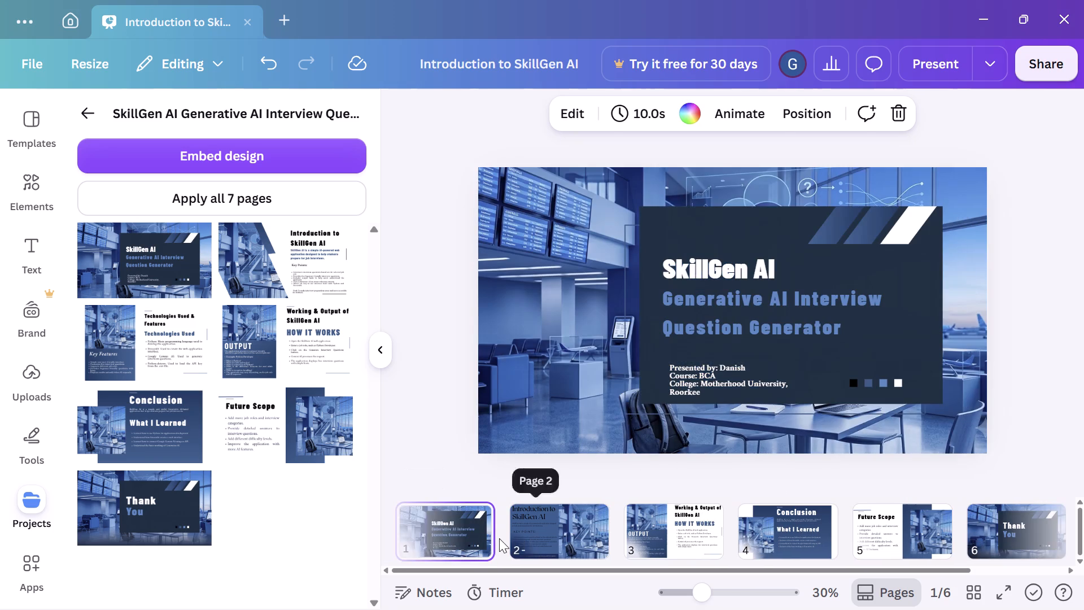
pyautogui.hscroll(1, 499, 538)
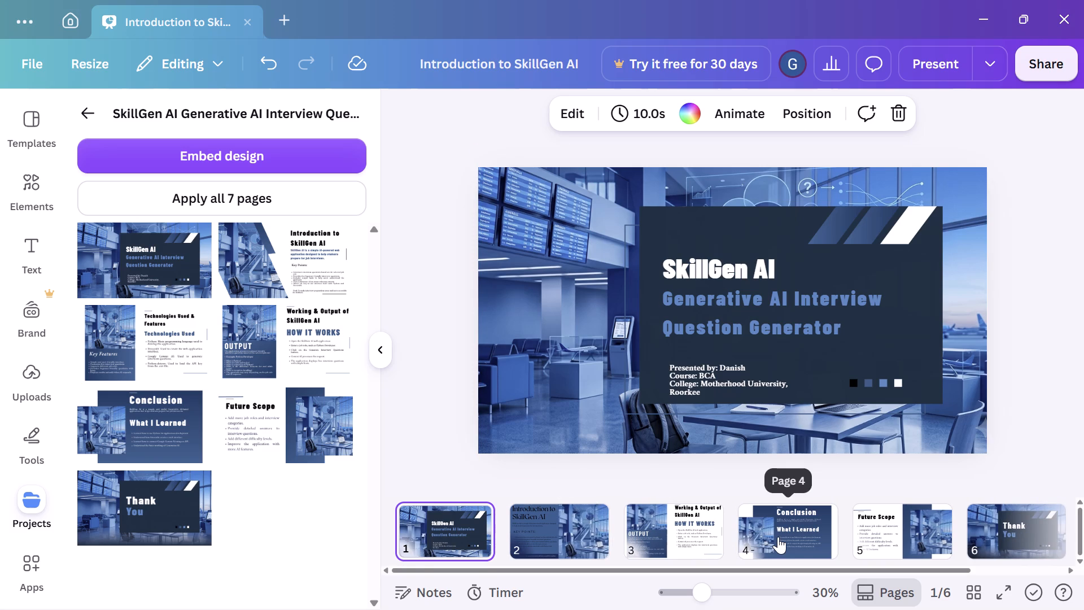
pyautogui.hscroll(-2, 778, 537)
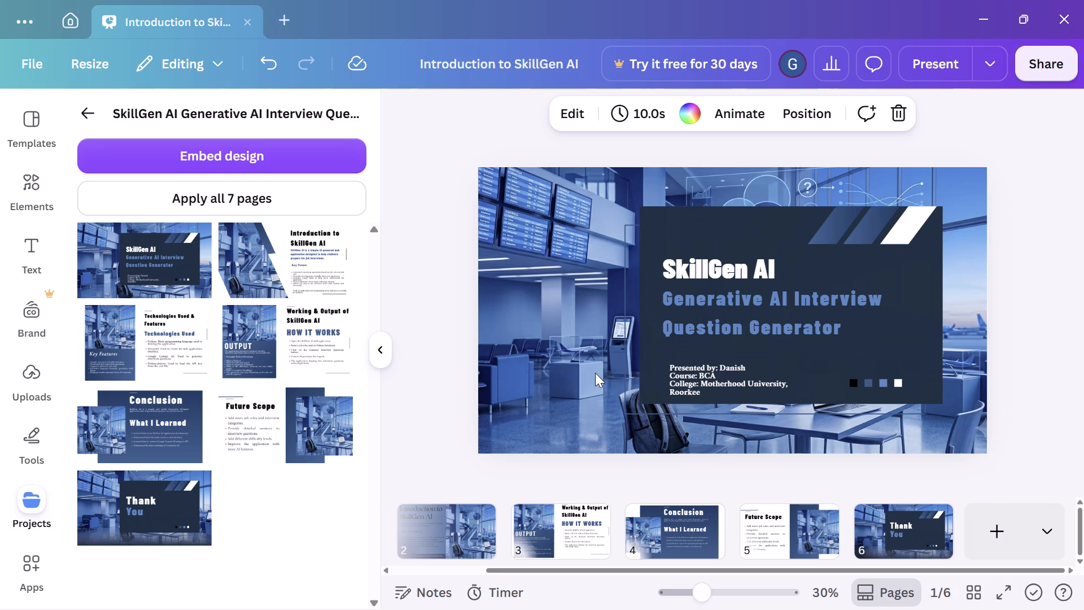
# Apply the project's Technologies Used & Features slide to page 1.
pyautogui.click(160, 339)
pyautogui.doubleClick(160, 339)
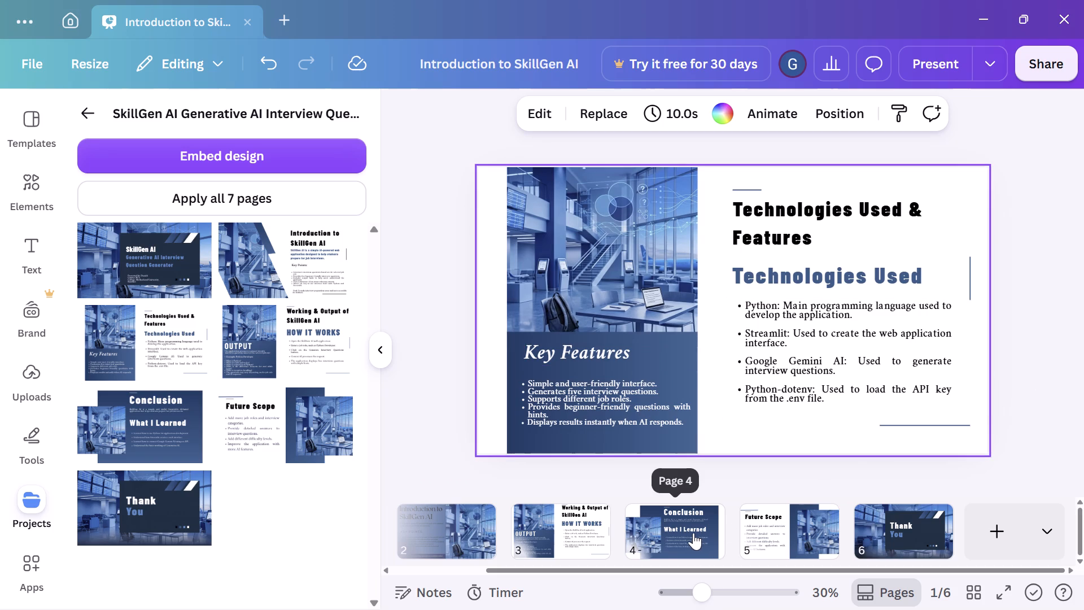
pyautogui.hscroll(3, 693, 533)
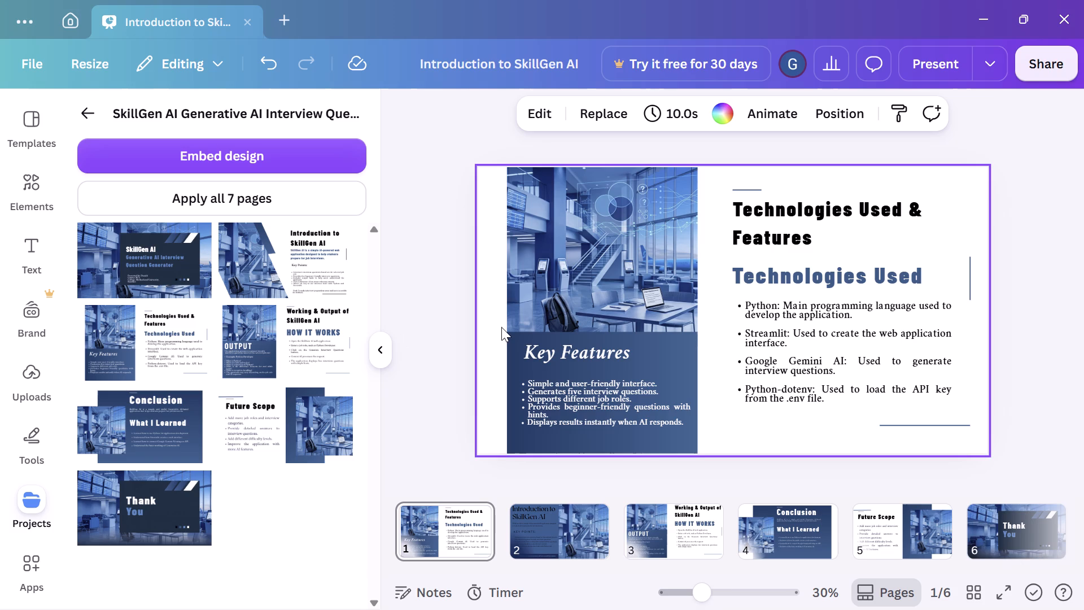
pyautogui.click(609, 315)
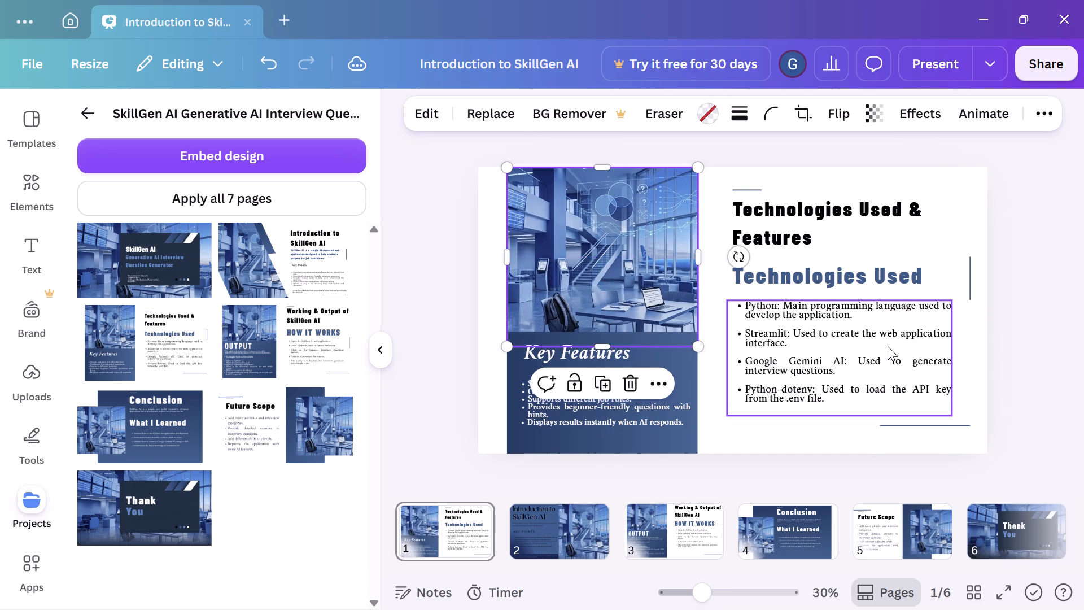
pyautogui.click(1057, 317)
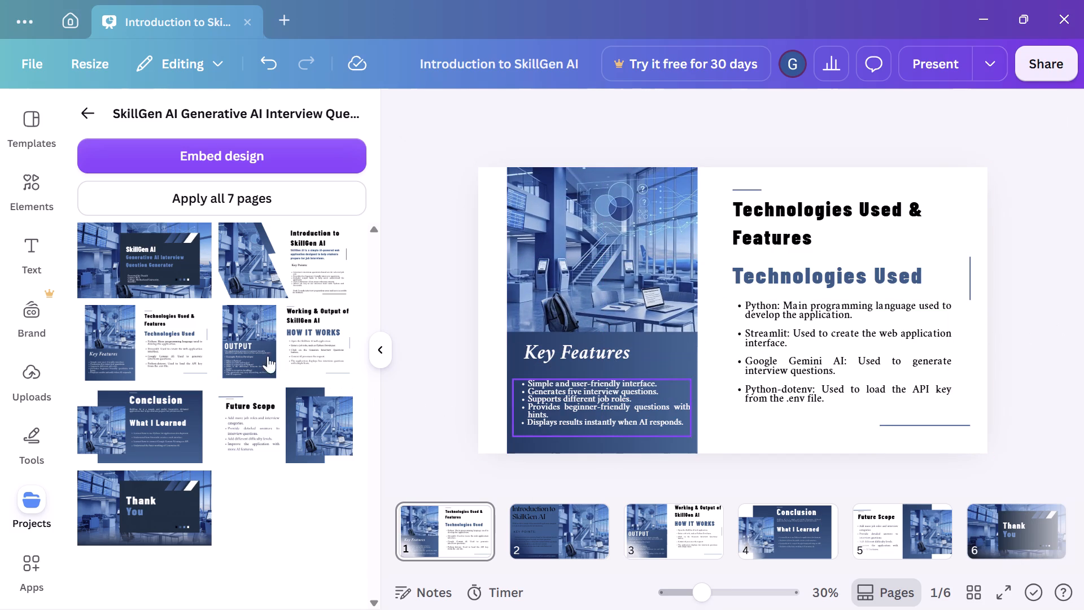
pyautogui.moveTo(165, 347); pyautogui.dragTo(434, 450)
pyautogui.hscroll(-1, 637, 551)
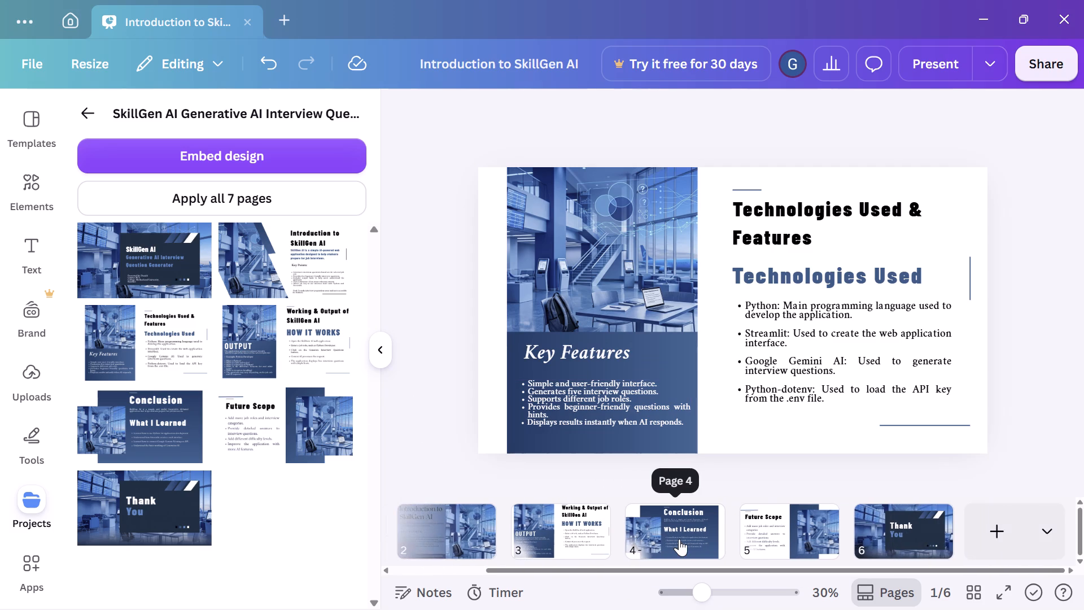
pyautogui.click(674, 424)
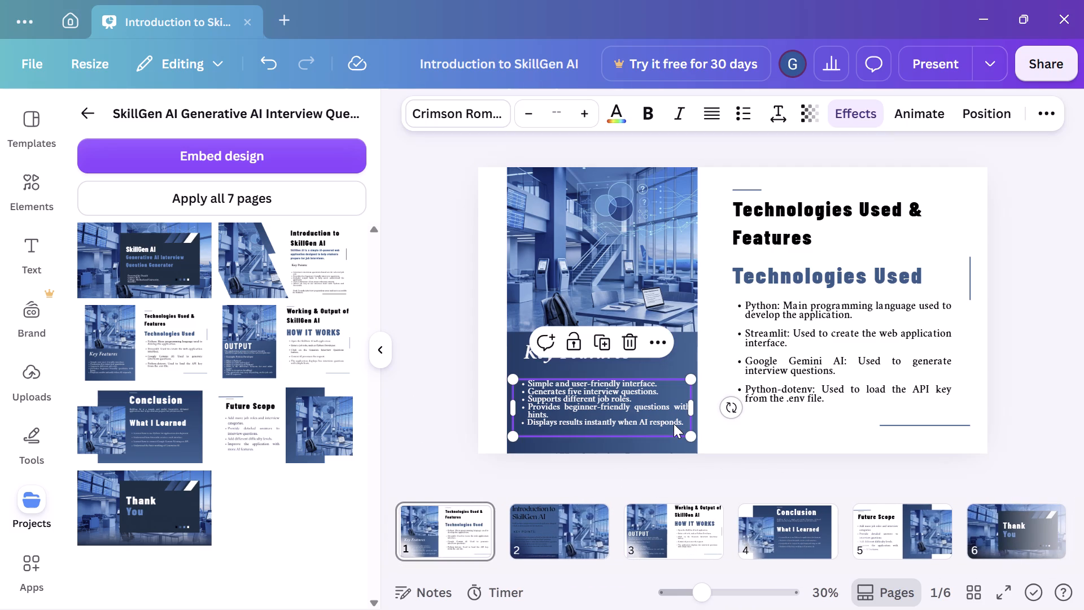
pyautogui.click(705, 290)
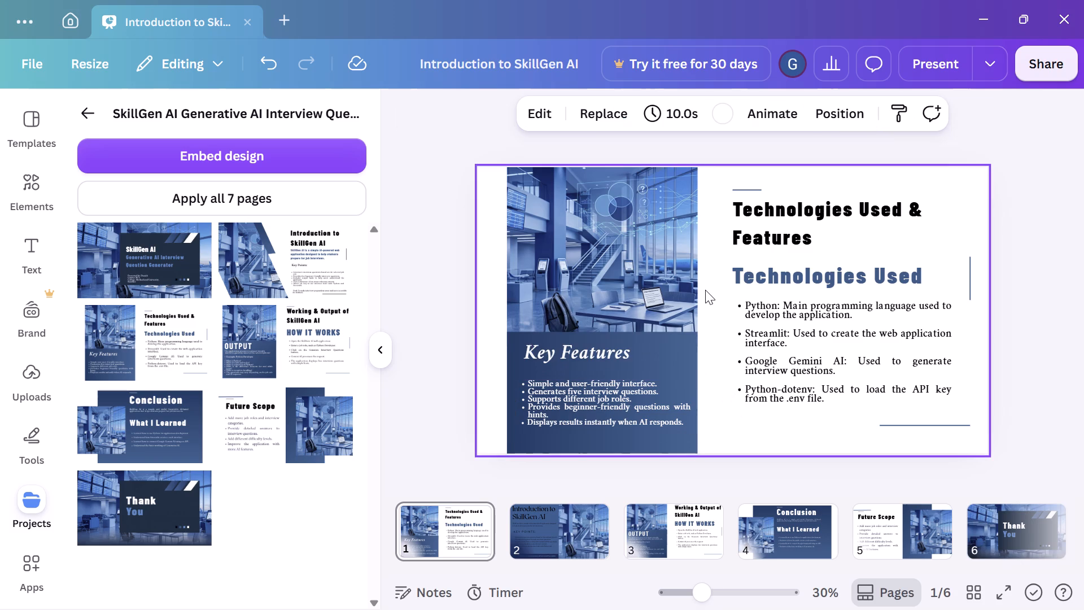
# Add a new page after the Introduction slide on page 2 and apply the project's Technologies Used & Features slide to it.
pyautogui.click(615, 527)
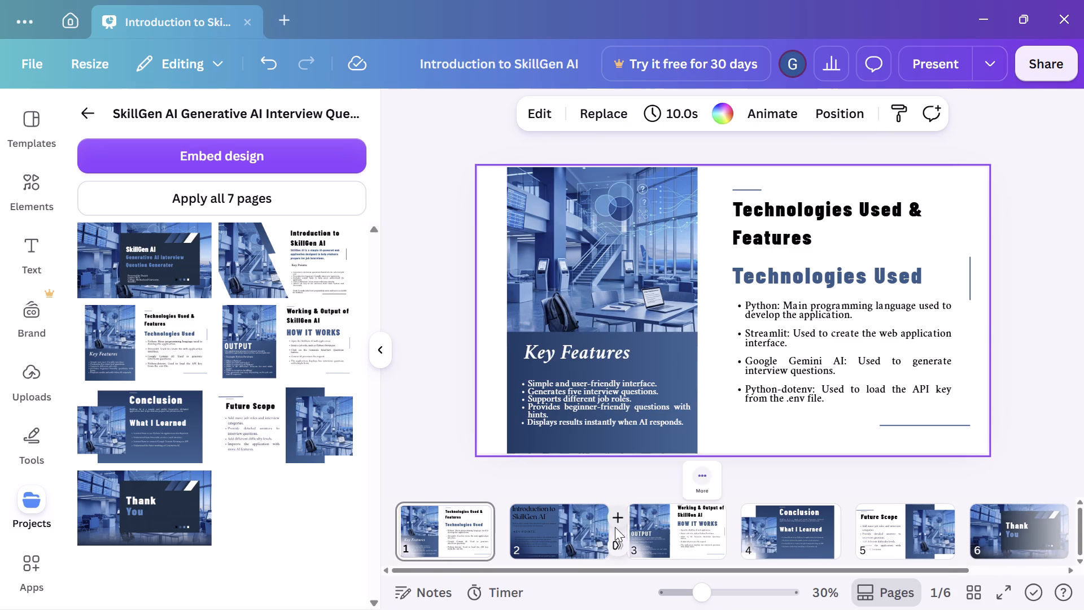
pyautogui.click(628, 515)
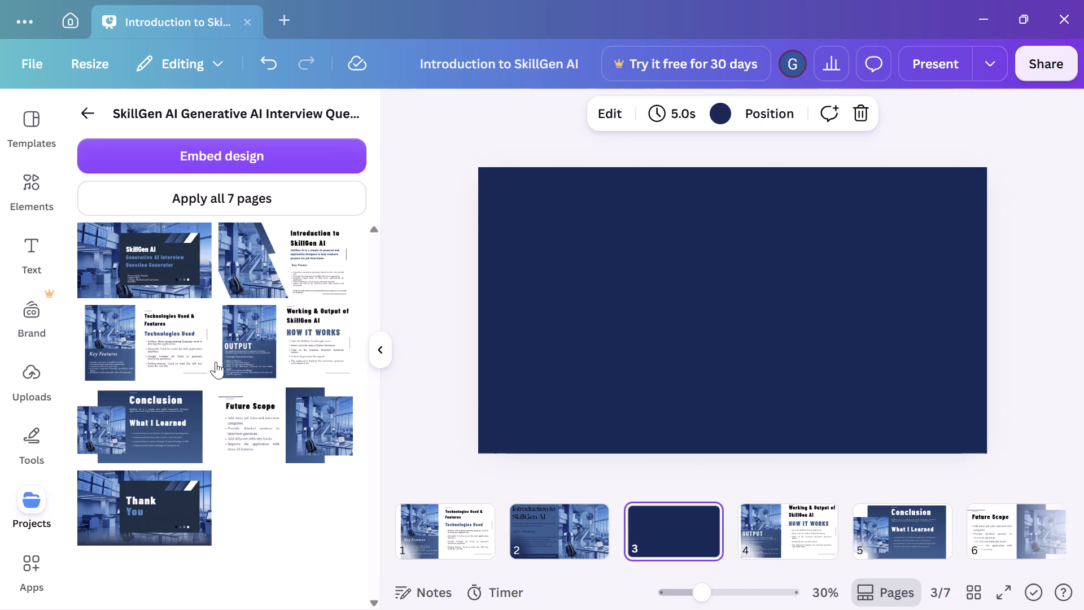
pyautogui.click(97, 337)
pyautogui.click(136, 345)
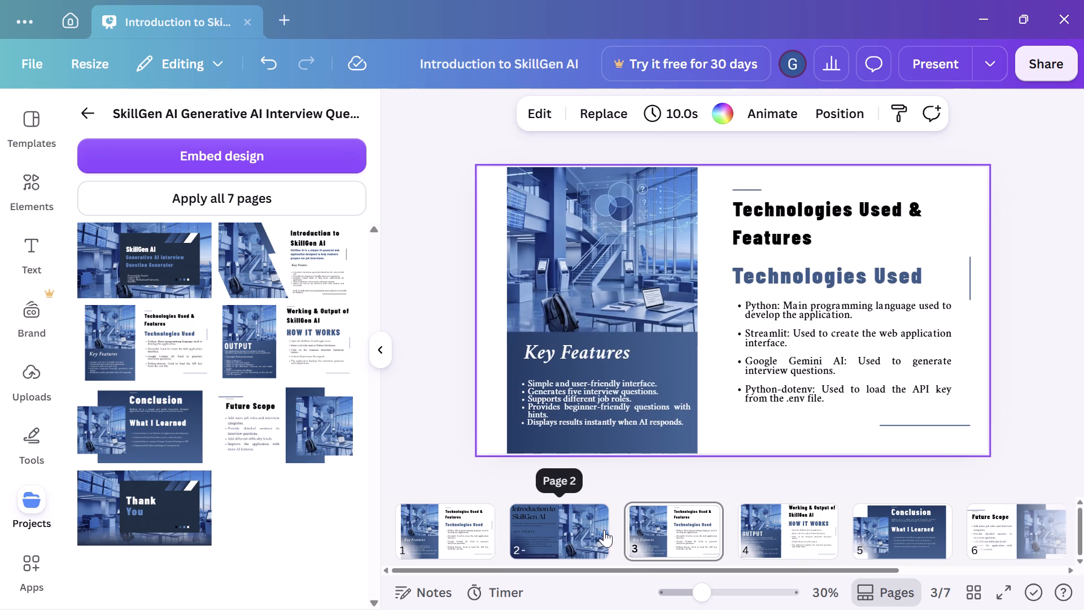
# Replace the duplicate Technologies Used & Features slide on page 1 with the project's SkillGen AI title slide.
pyautogui.hscroll(2, 548, 530)
pyautogui.click(439, 539)
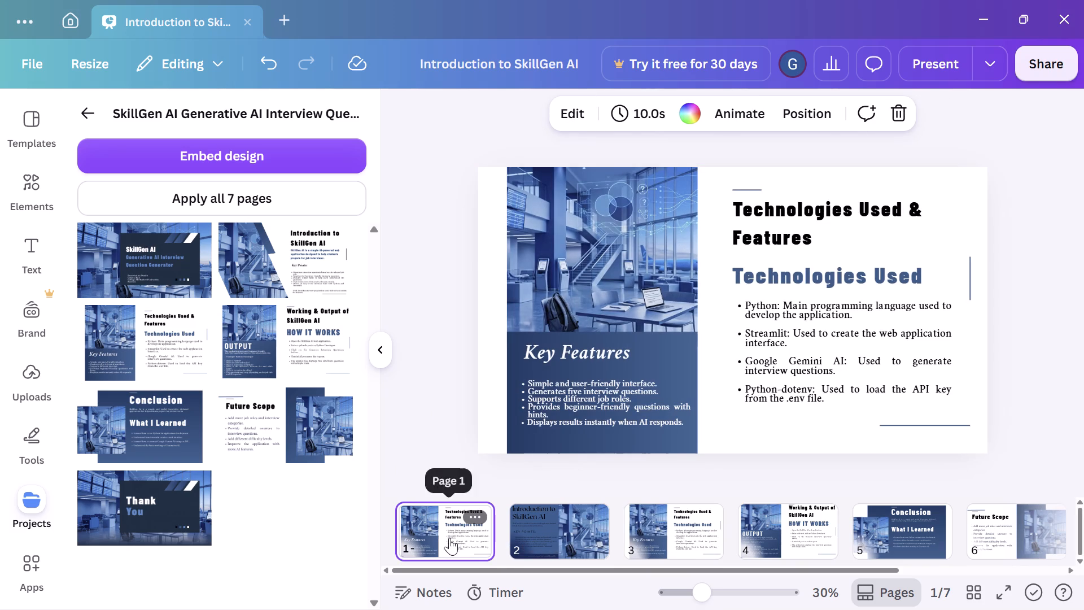
pyautogui.click(449, 538)
pyautogui.click(552, 539)
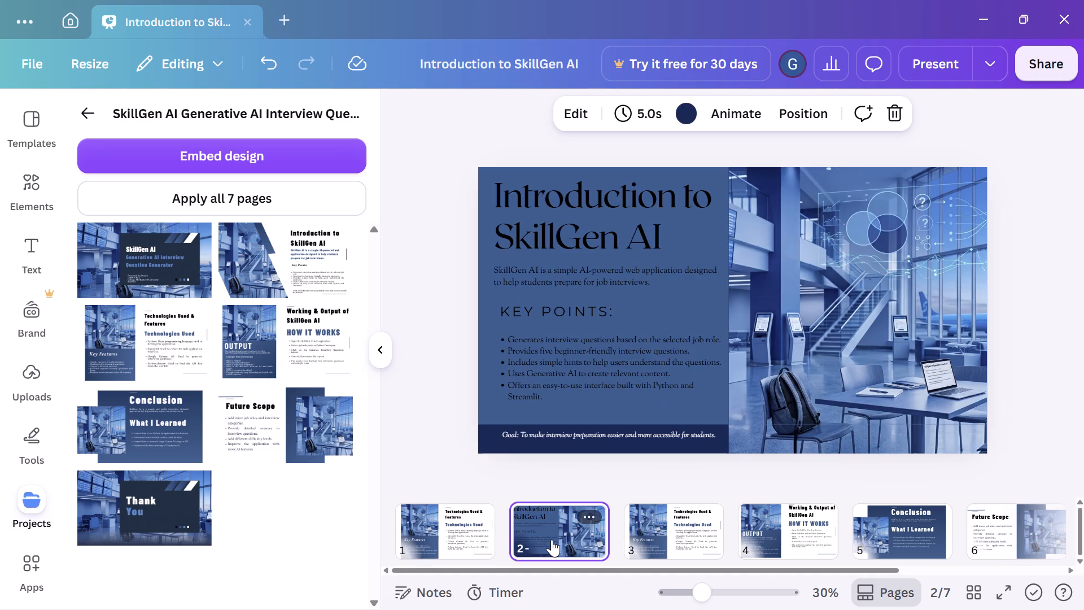
pyautogui.click(493, 533)
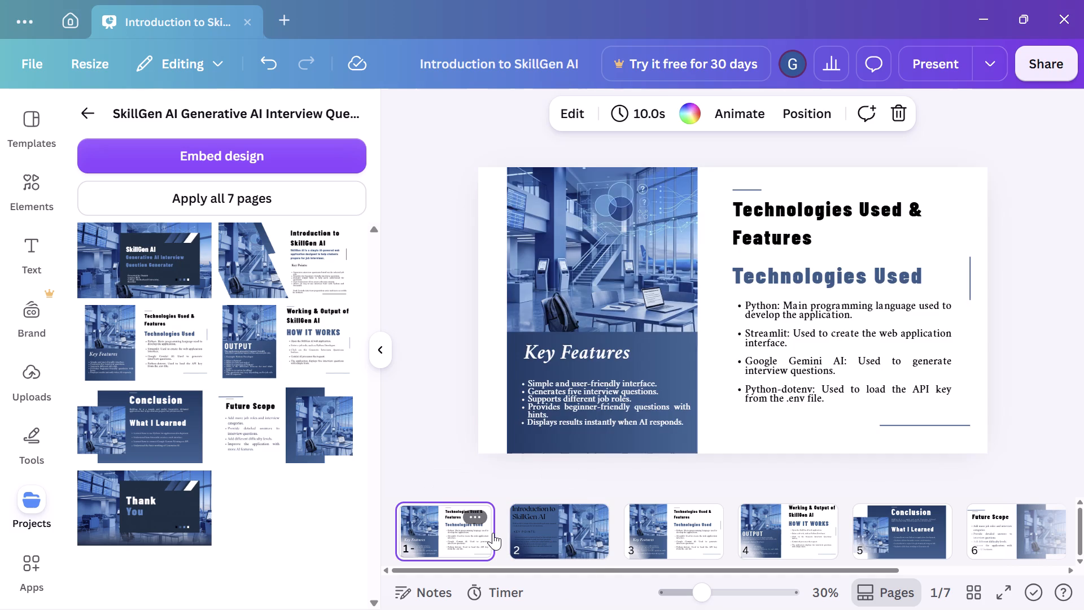
pyautogui.click(187, 264)
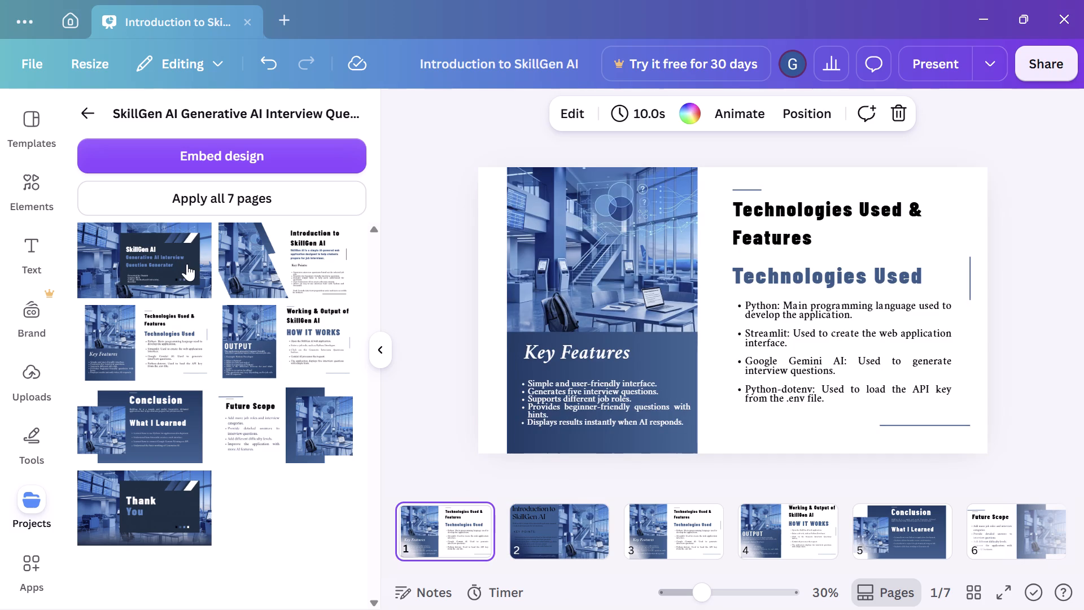
pyautogui.click(156, 255)
pyautogui.click(156, 255)
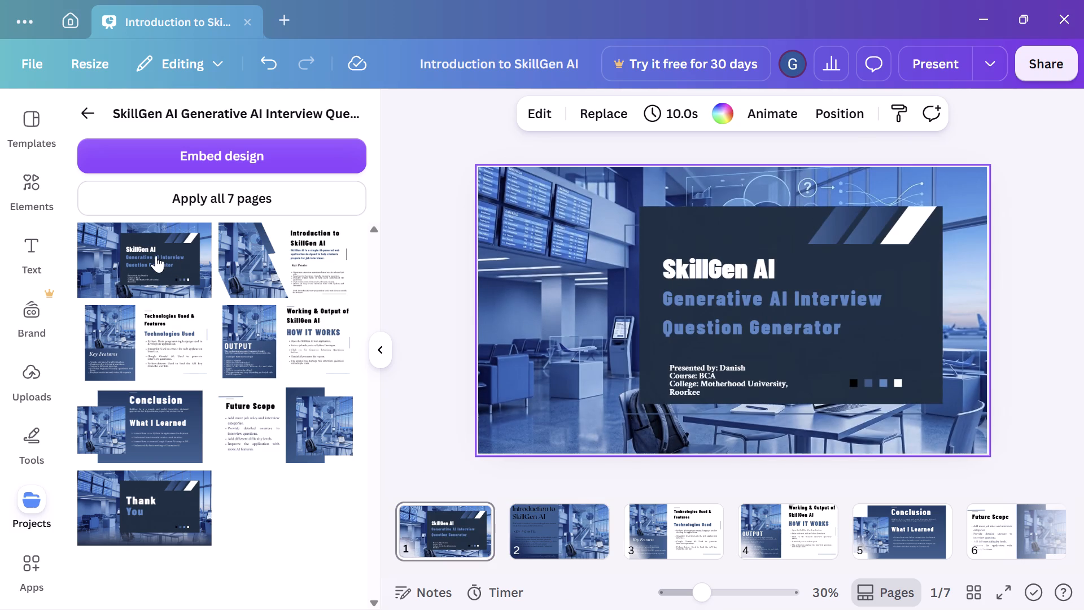
# Review the slide order from the Introduction on page 2 through Working & Output, Conclusion, Future Scope and Thank You.
pyautogui.click(568, 531)
pyautogui.click(668, 547)
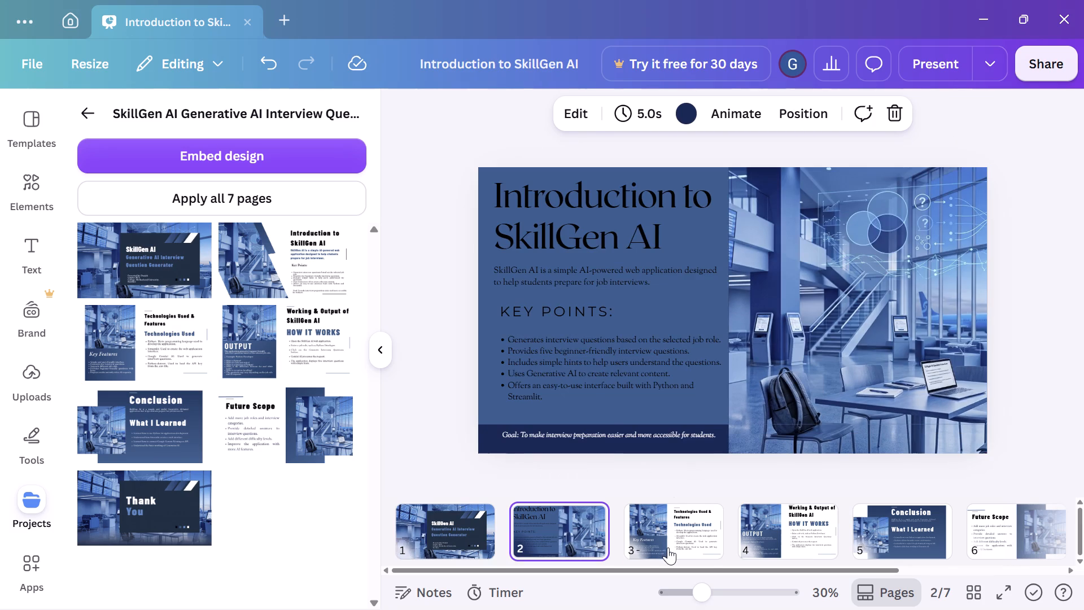
pyautogui.click(787, 535)
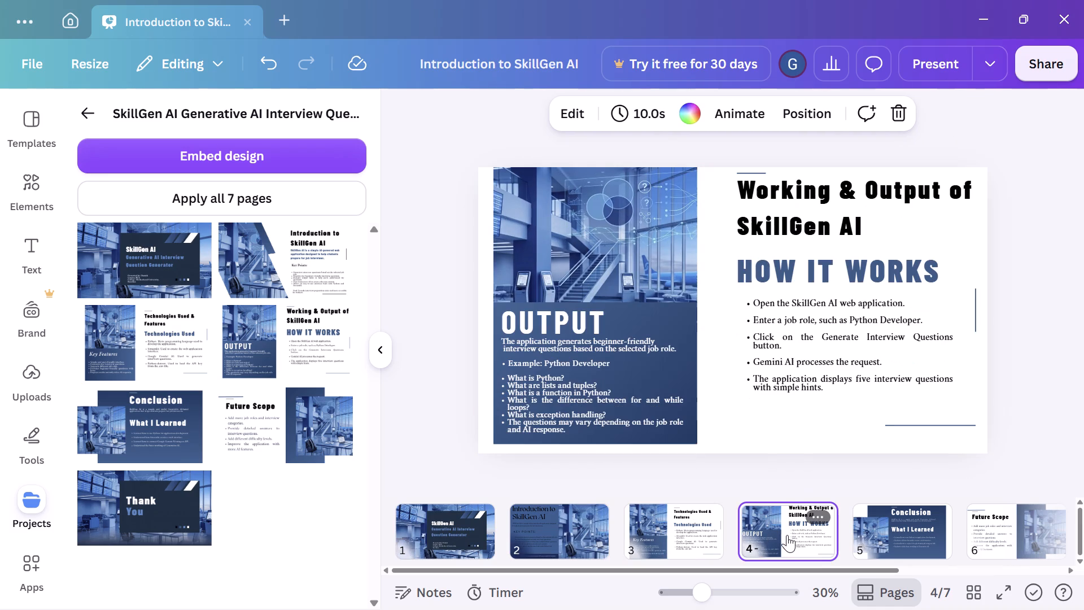
pyautogui.click(922, 531)
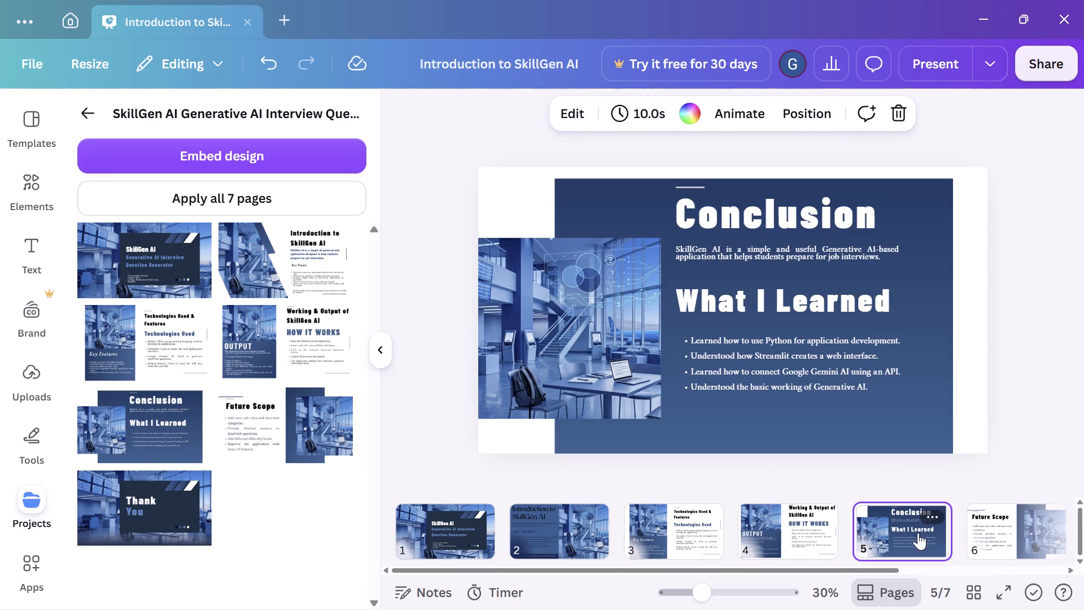
pyautogui.click(987, 539)
pyautogui.hscroll(-2, 968, 535)
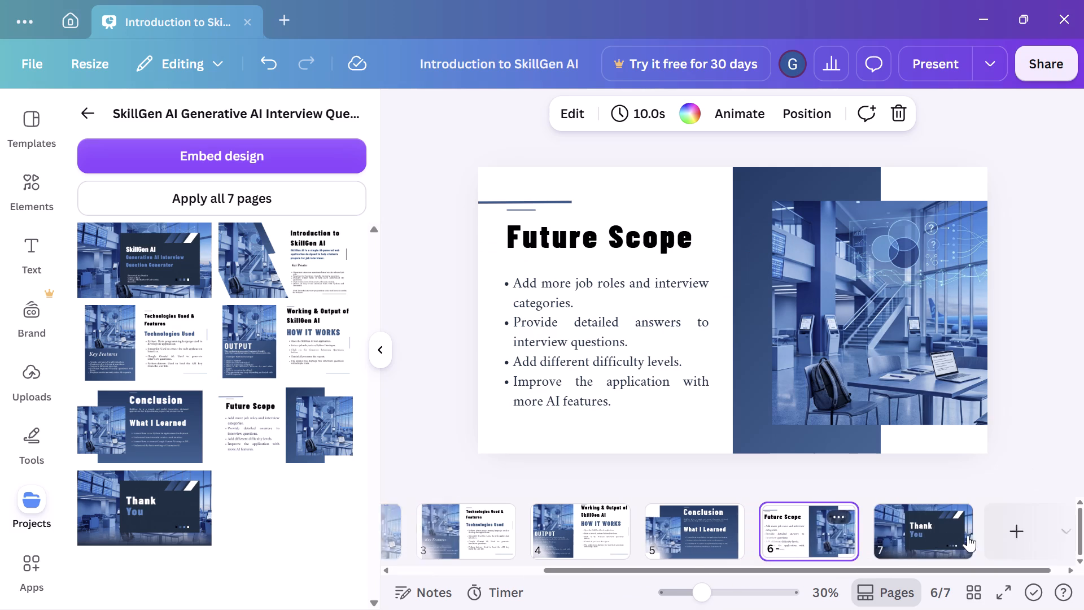
pyautogui.click(917, 539)
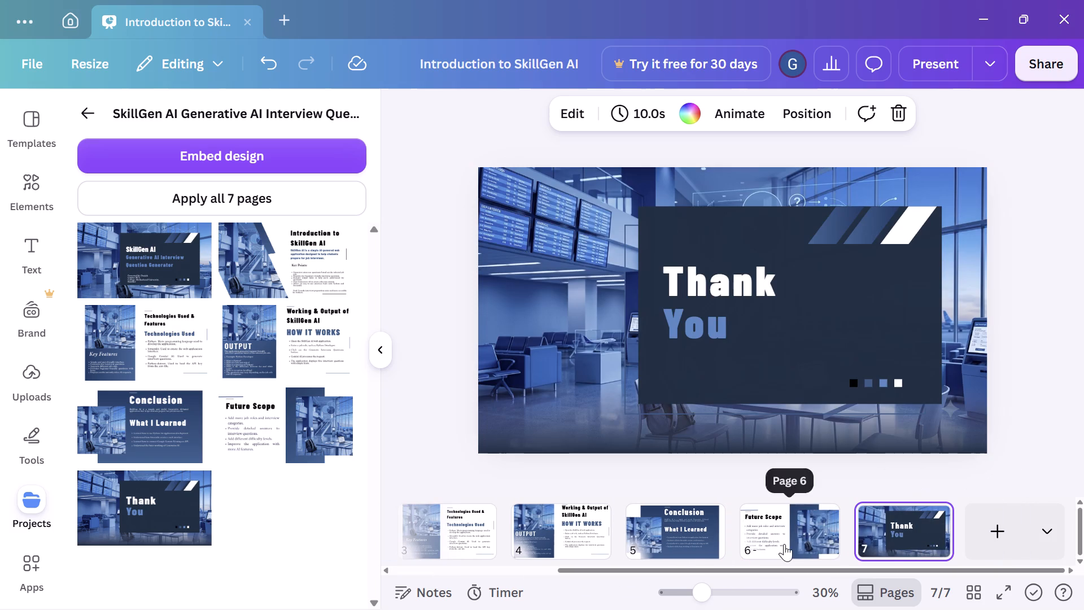
pyautogui.hscroll(7, 784, 544)
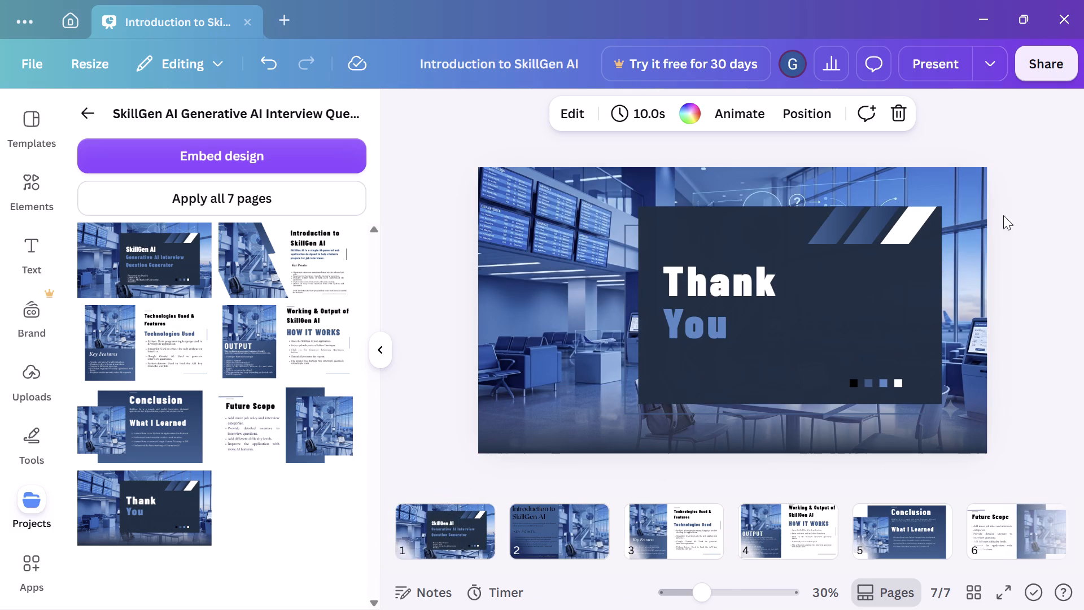
# Download all pages as a Microsoft PowerPoint file and save it as Introduction to SkillGen AI in the Downloads folder.
pyautogui.click(1050, 68)
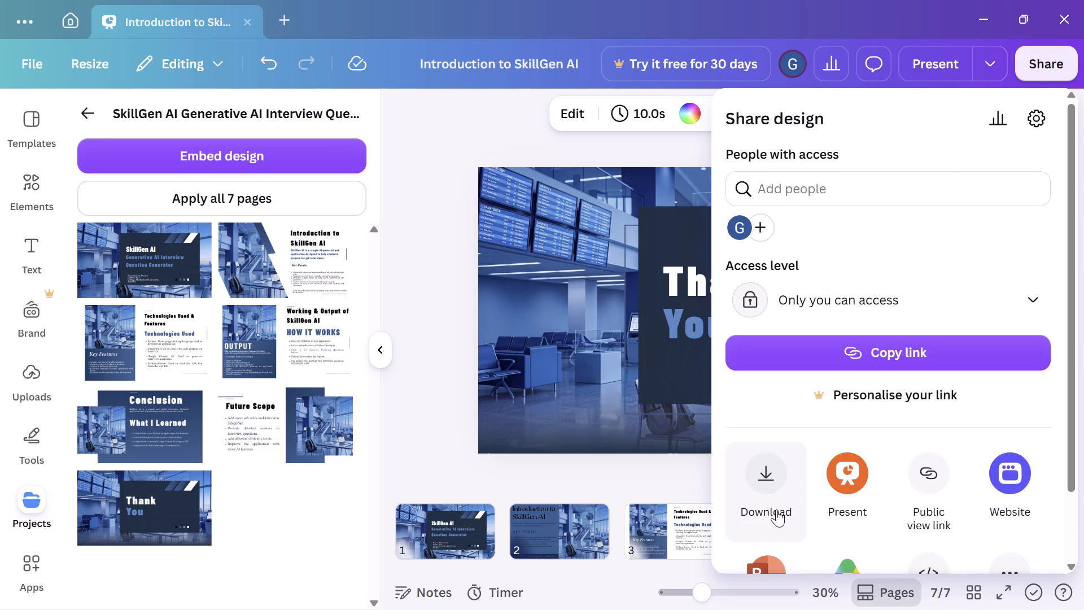
pyautogui.scroll(-1, 776, 509)
pyautogui.click(766, 544)
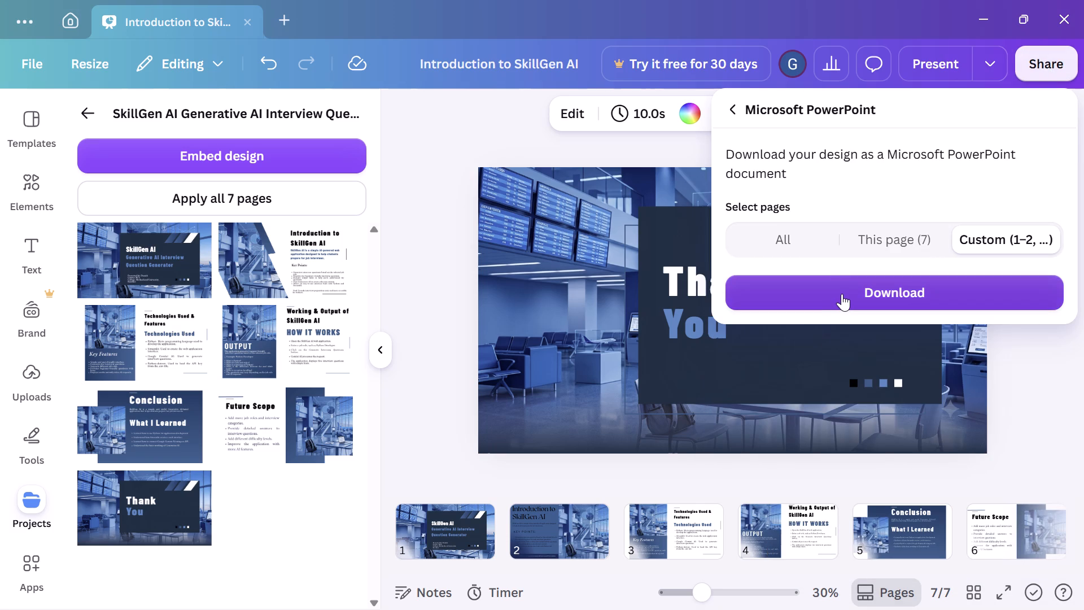
pyautogui.click(893, 240)
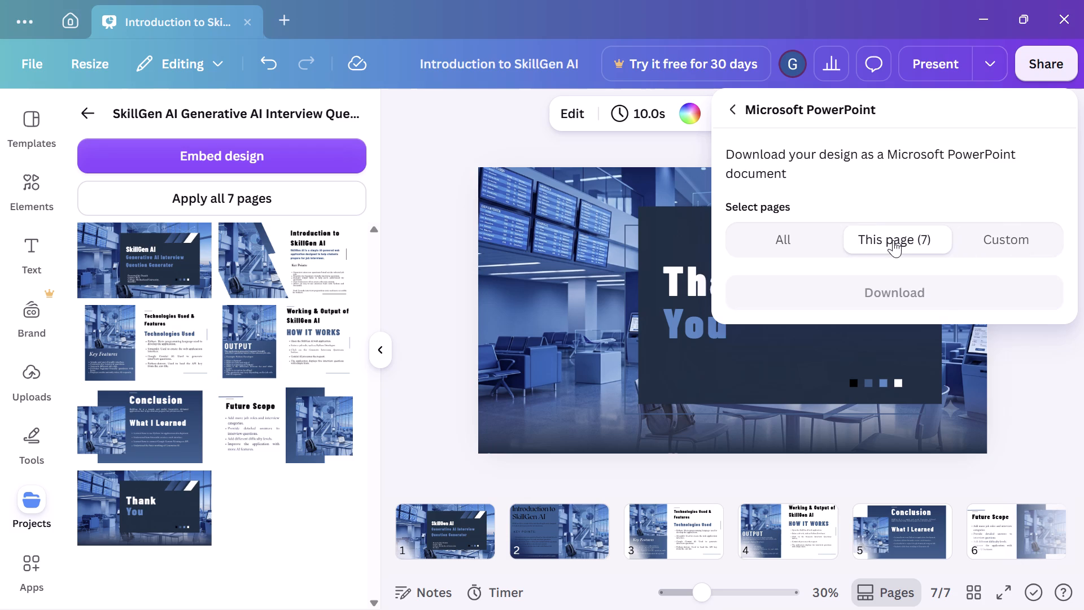
pyautogui.click(807, 228)
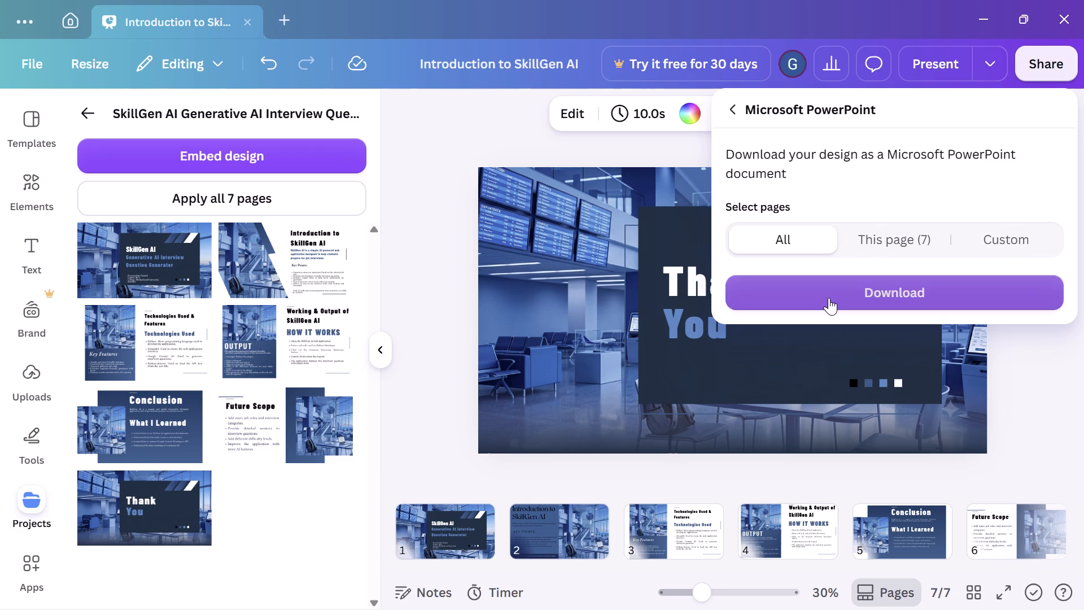
pyautogui.click(829, 298)
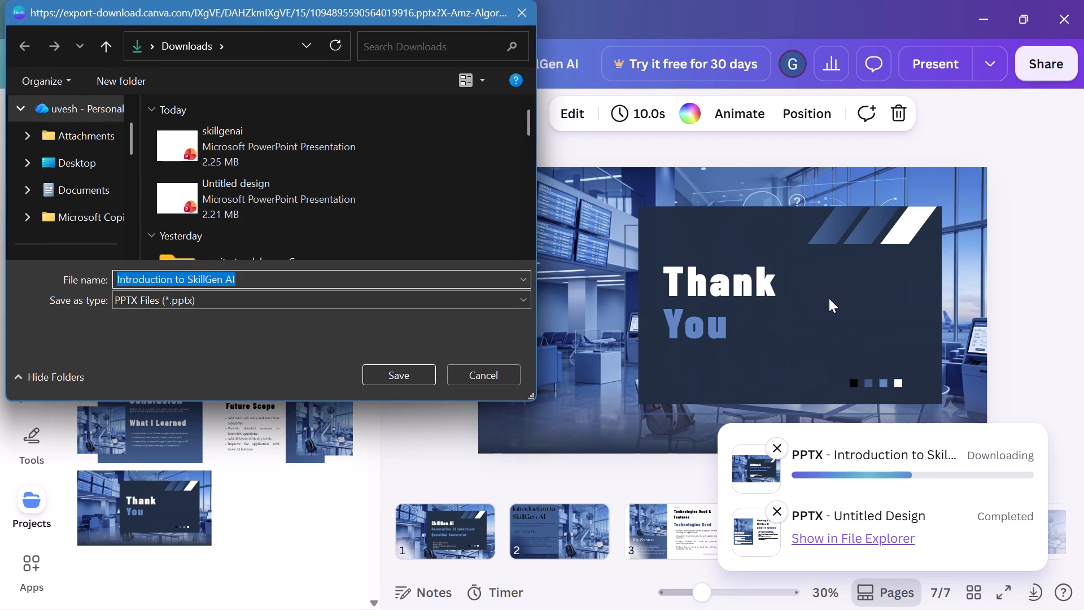
pyautogui.click(397, 365)
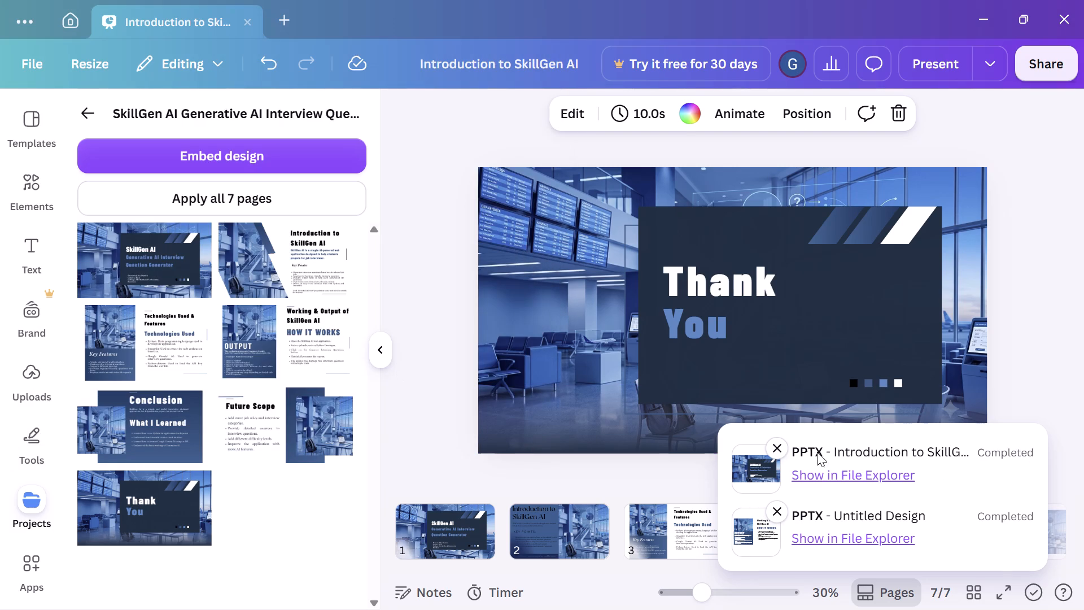
# Show the downloaded Introduction to SkillGen AI presentation in File Explorer.
pyautogui.click(843, 468)
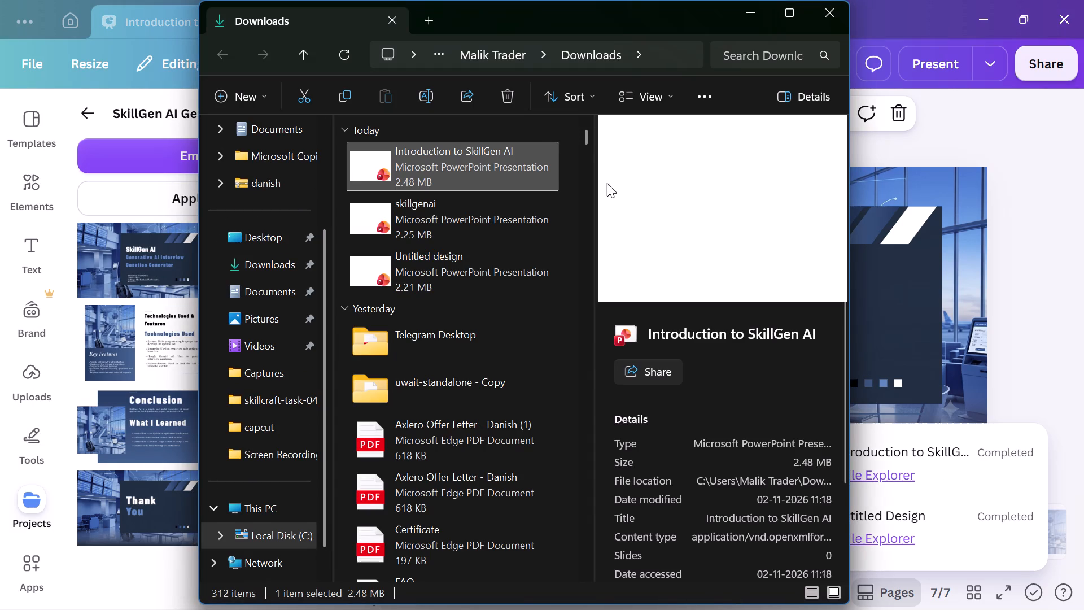
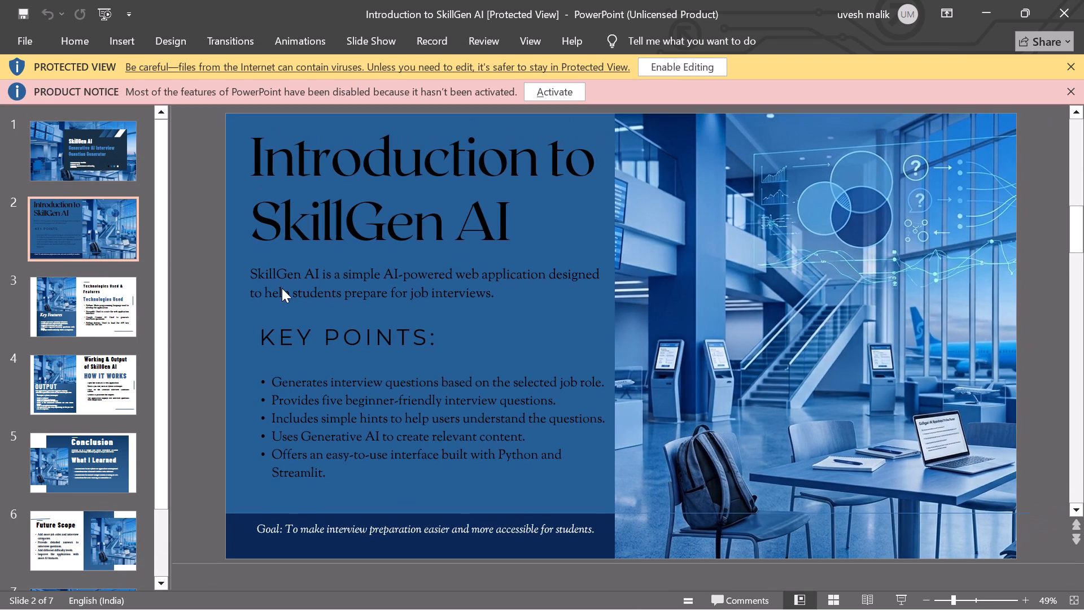
# Review the exported presentation's slides from Technologies Used & Features on slide 3 through Thank You on slide 7, and close the file.
pyautogui.click(91, 310)
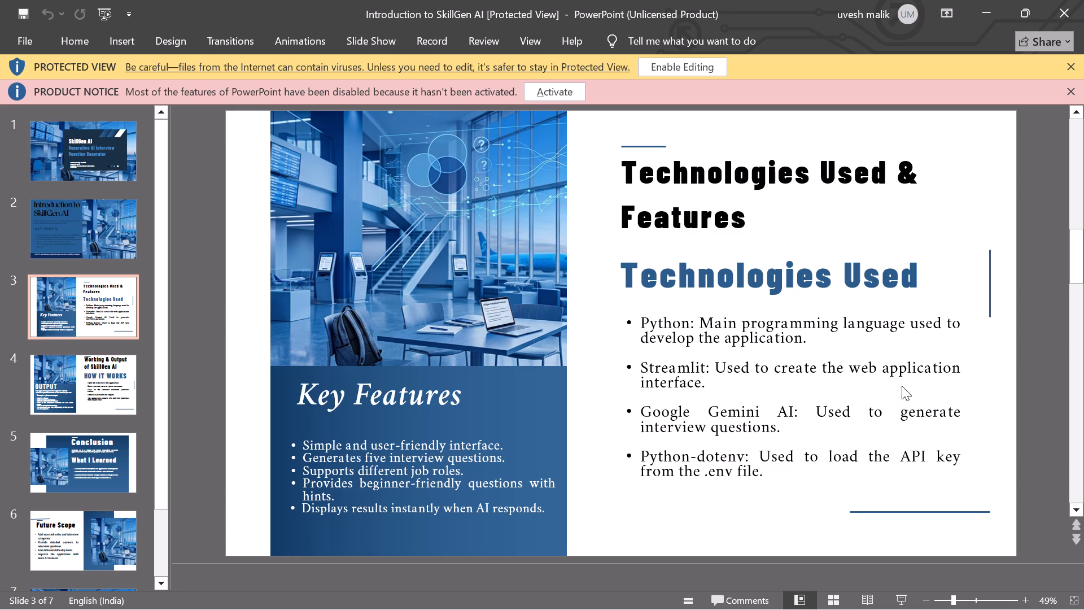
pyautogui.click(128, 411)
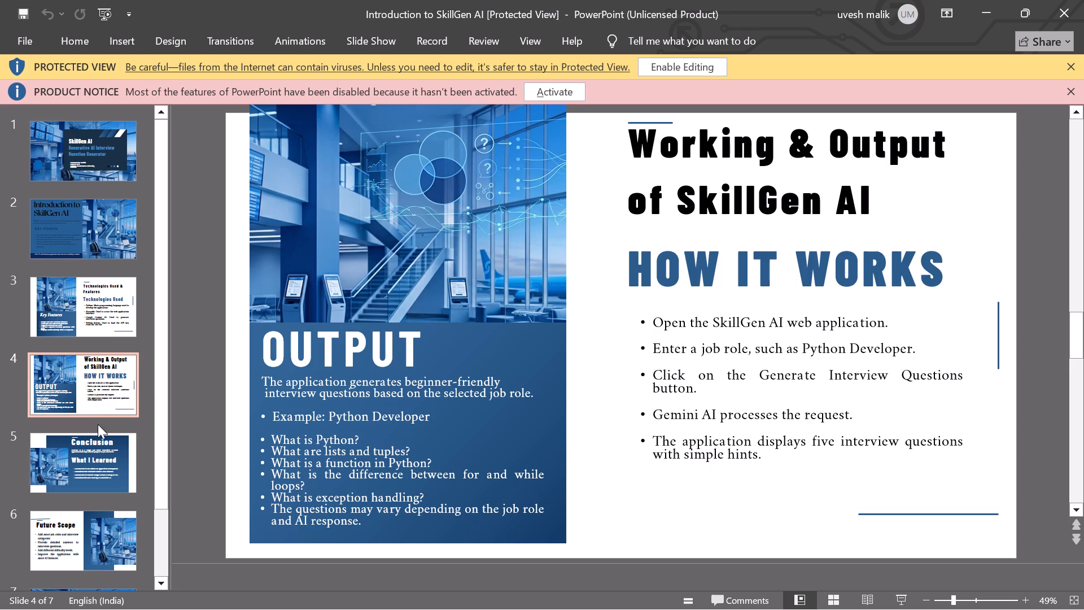
pyautogui.click(98, 462)
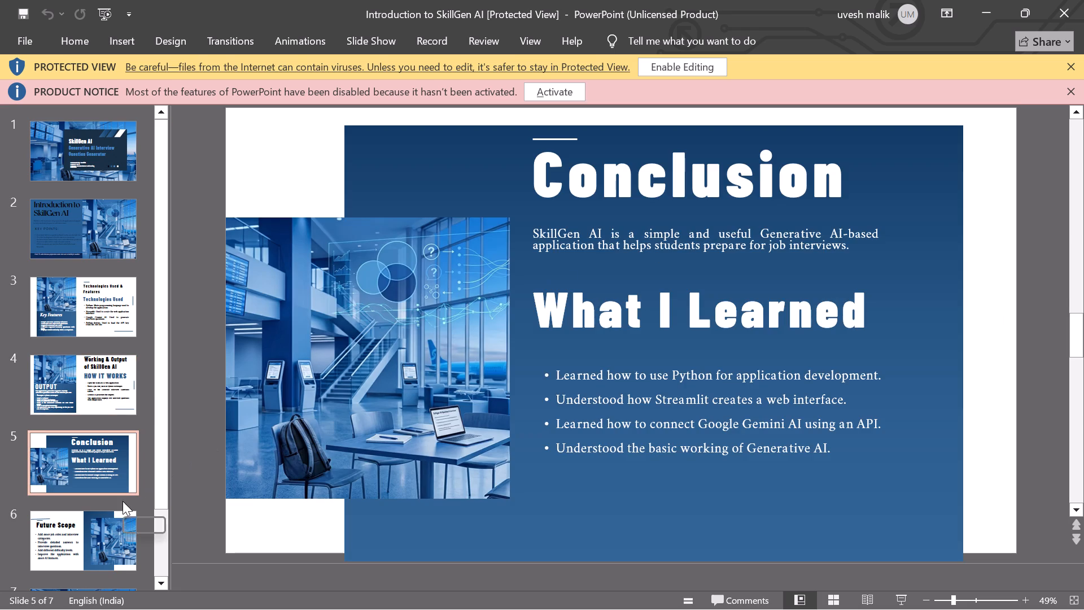
pyautogui.scroll(-1, 123, 501)
pyautogui.click(80, 475)
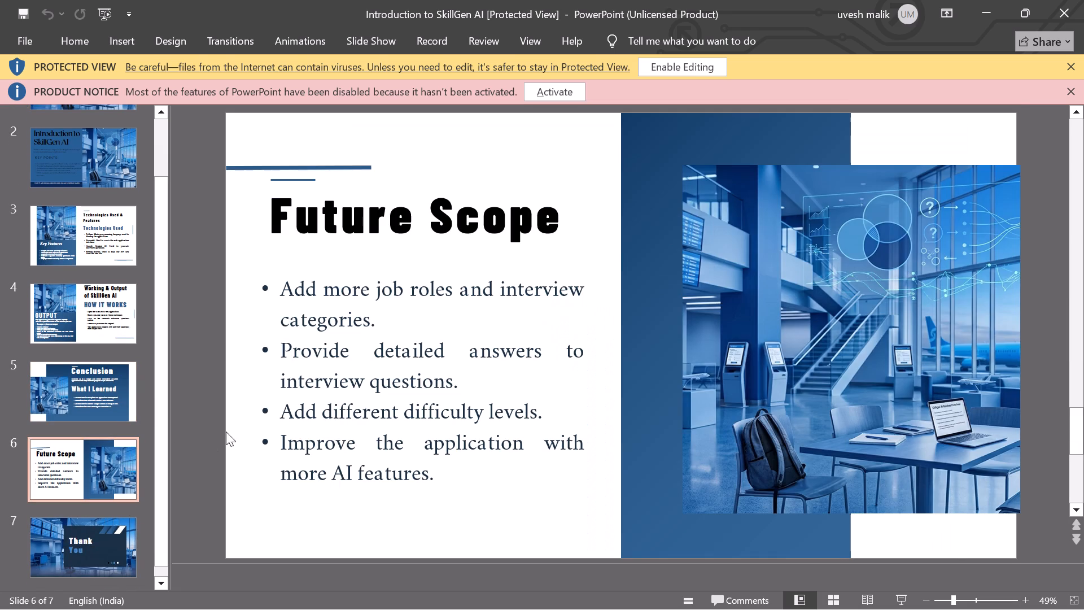
pyautogui.click(71, 528)
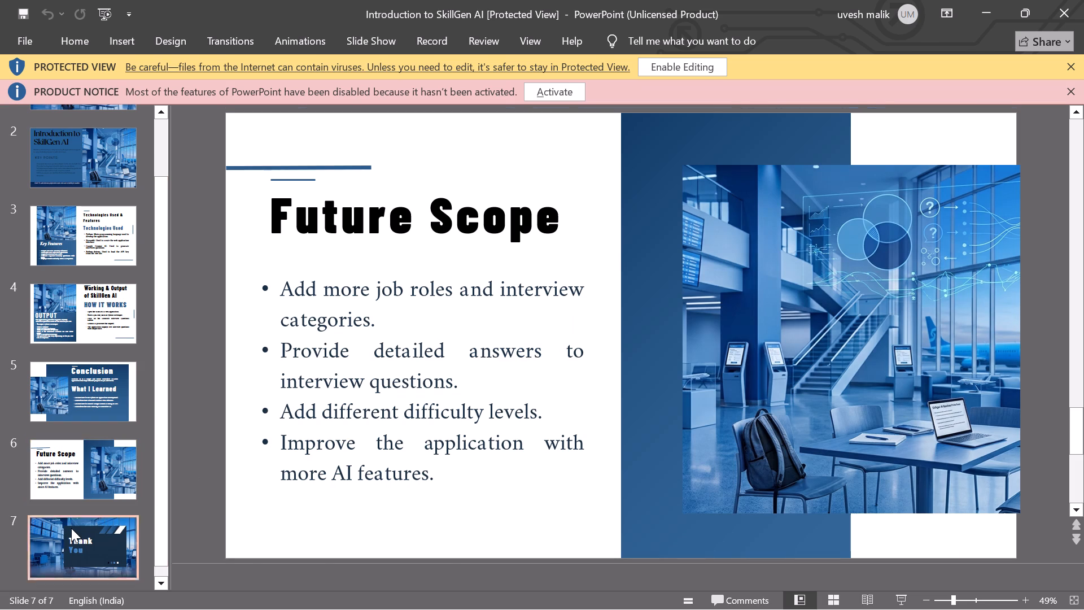
pyautogui.scroll(5, 84, 450)
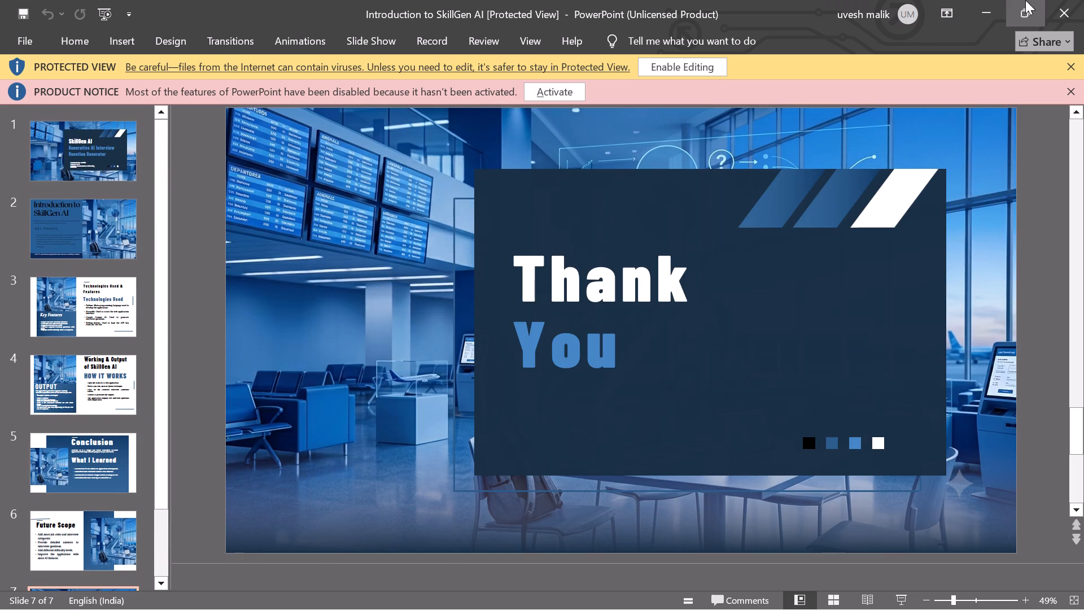
pyautogui.click(1056, 8)
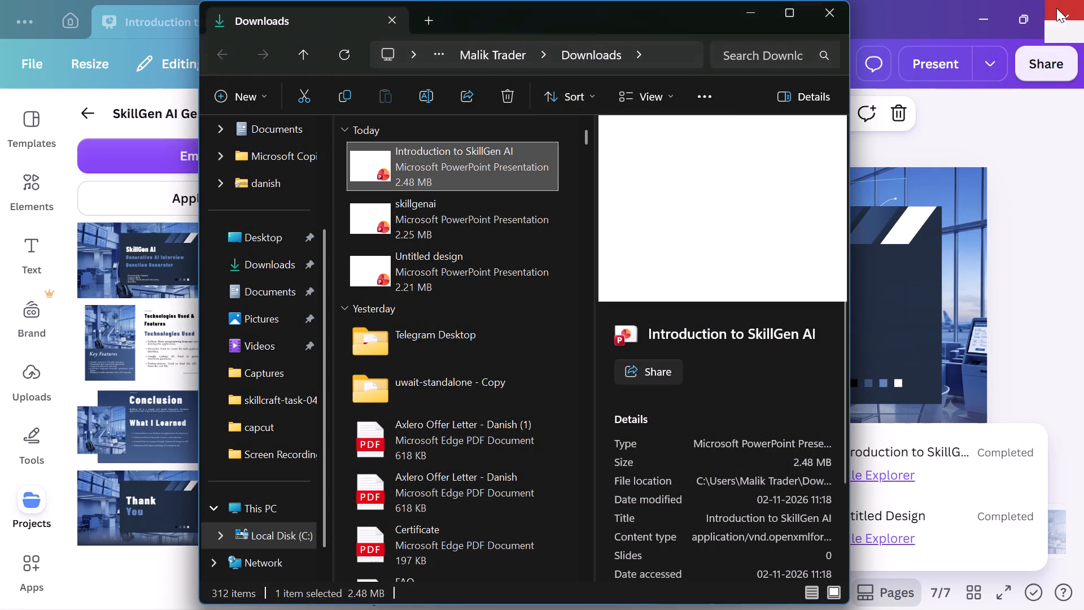
# Select the older skillgenai PowerPoint presentation in the Downloads folder.
pyautogui.click(514, 230)
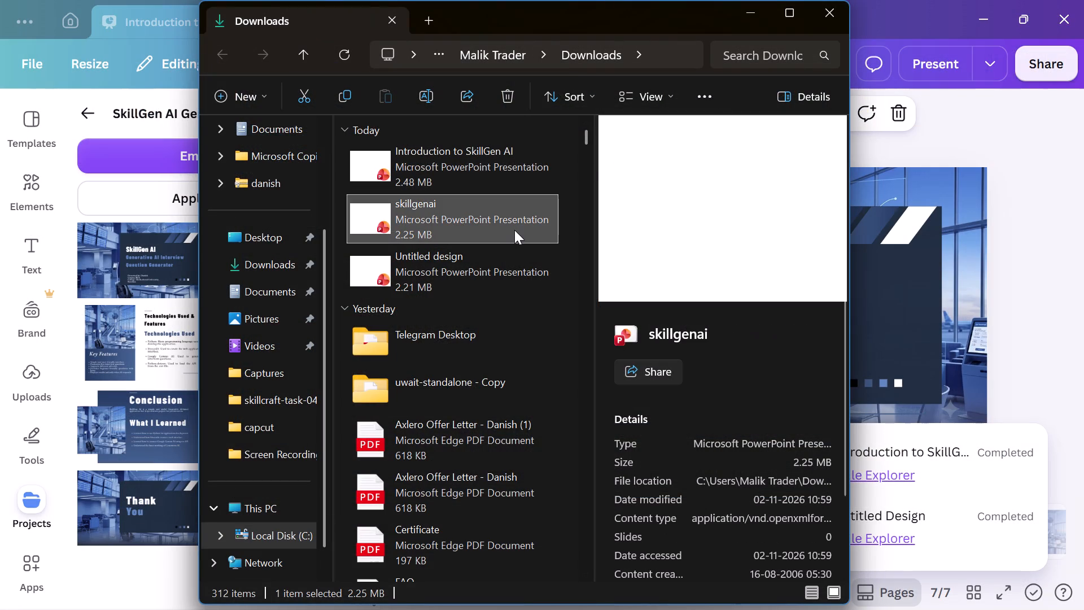
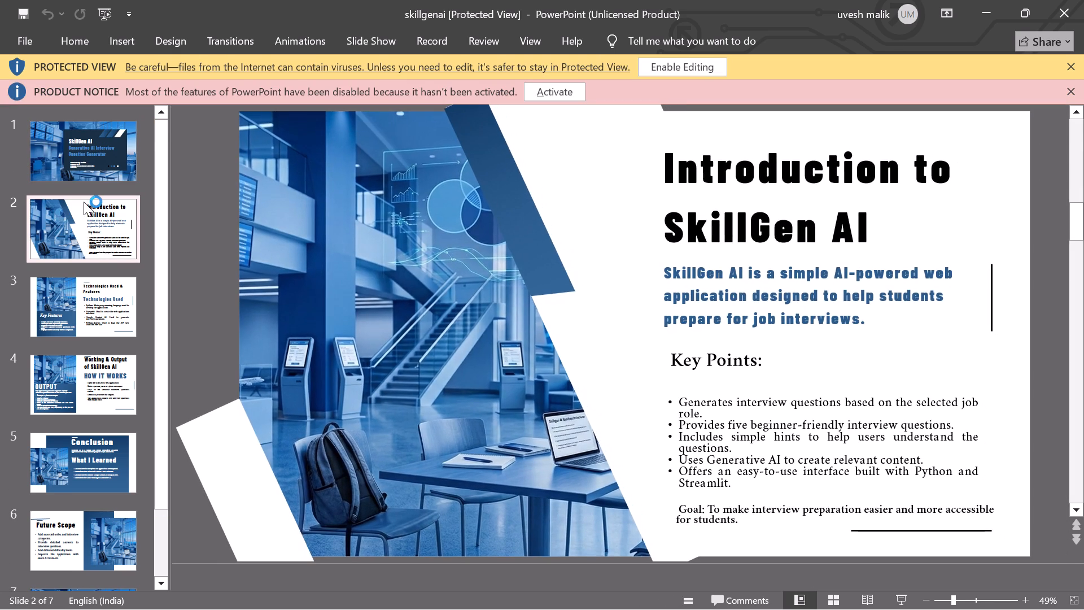
# Review the older skillgenai presentation's slides from Technologies Used & Features on slide 3 through Thank You on slide 7, and close the file.
pyautogui.click(82, 314)
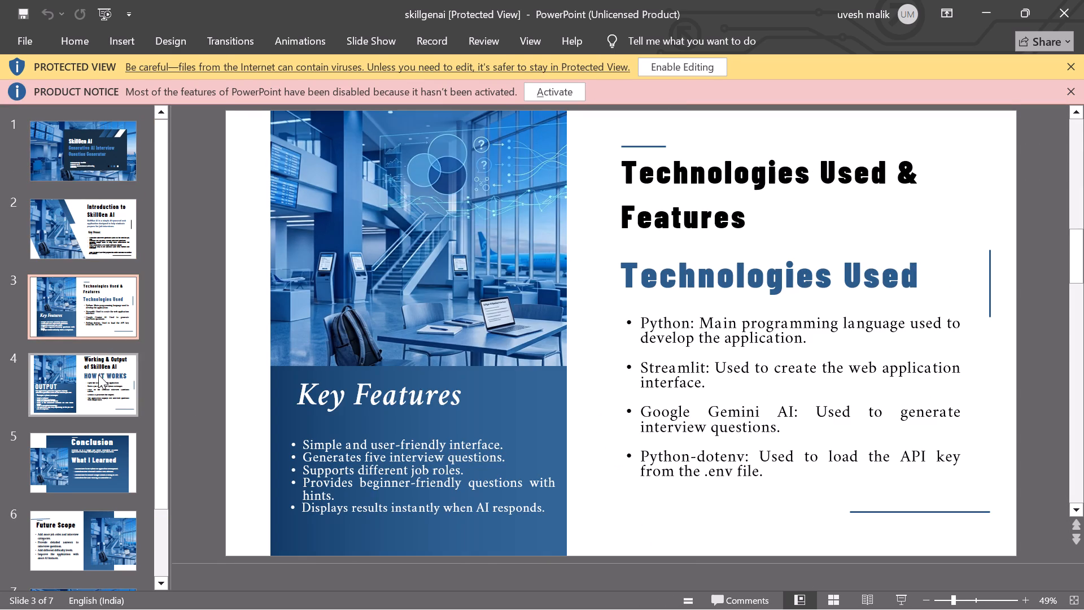
pyautogui.click(98, 374)
pyautogui.click(86, 324)
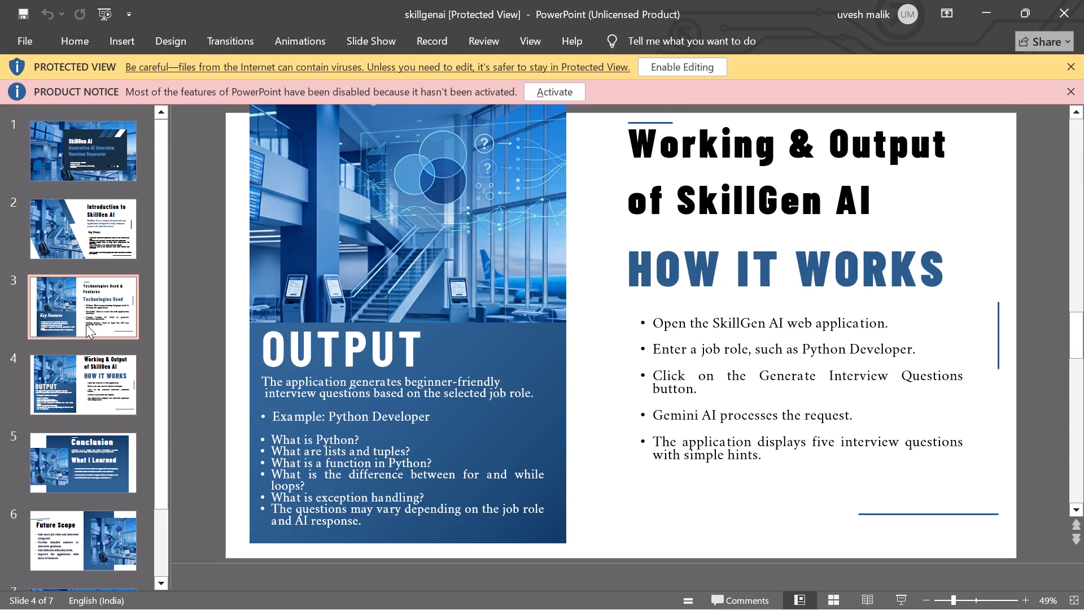
pyautogui.click(86, 386)
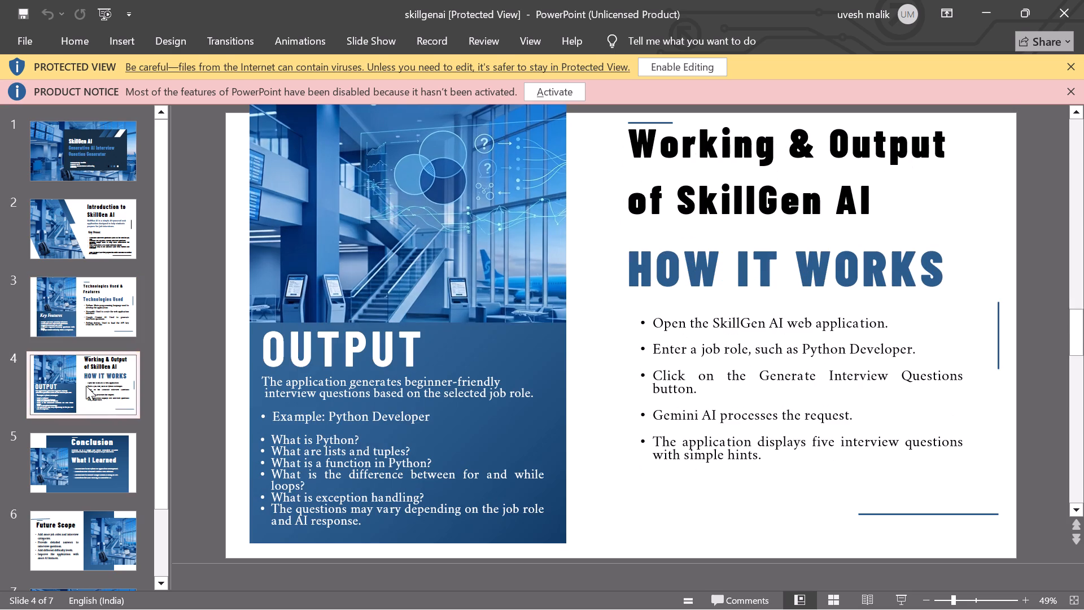
pyautogui.click(94, 478)
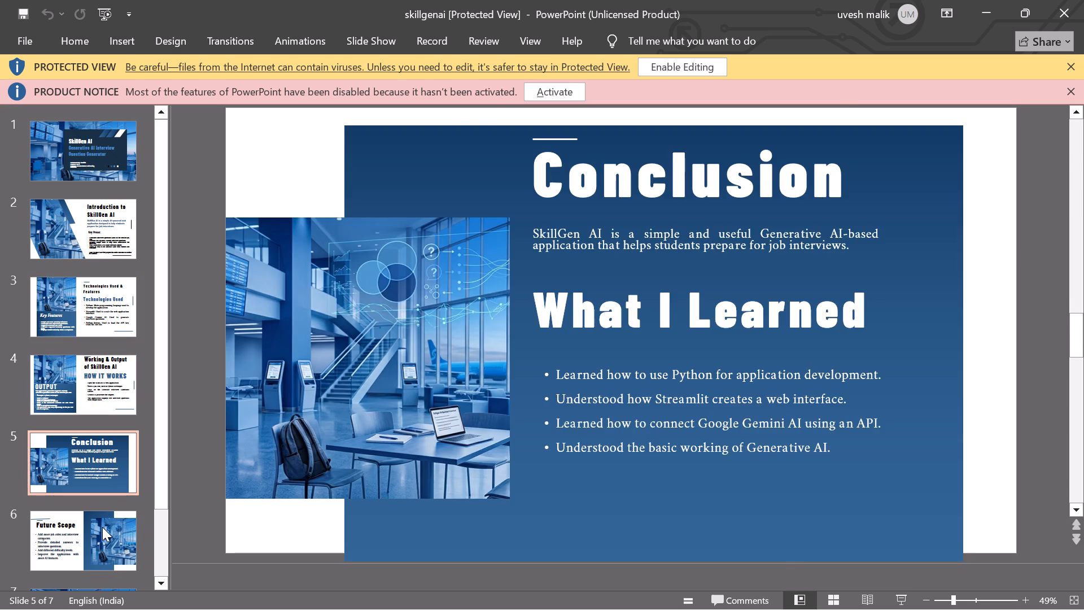
pyautogui.click(102, 527)
pyautogui.scroll(-1, 102, 527)
pyautogui.click(102, 527)
pyautogui.scroll(-1, 102, 527)
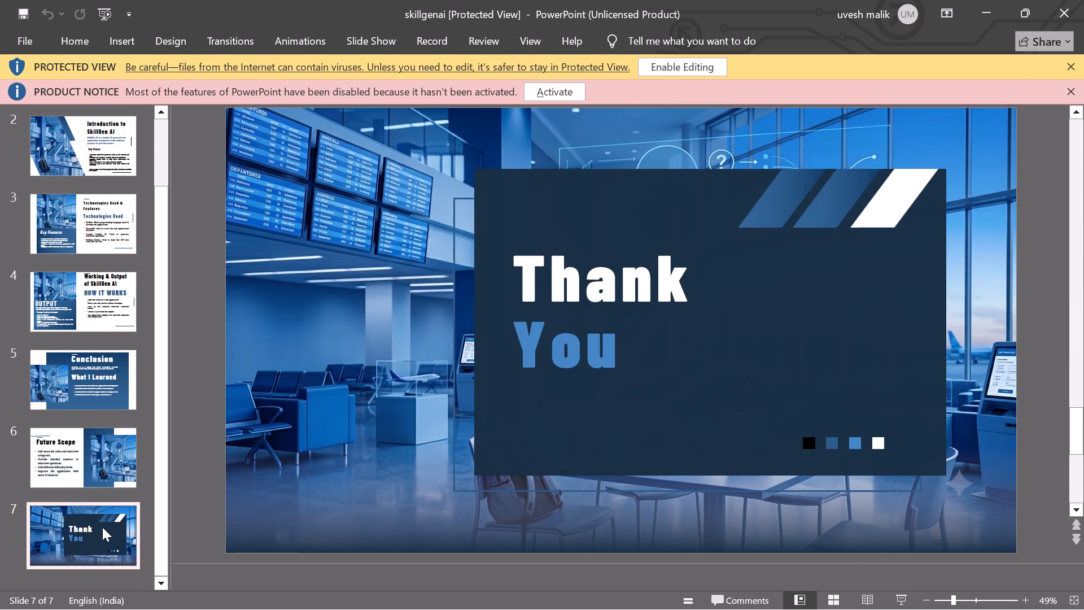
pyautogui.click(1057, 15)
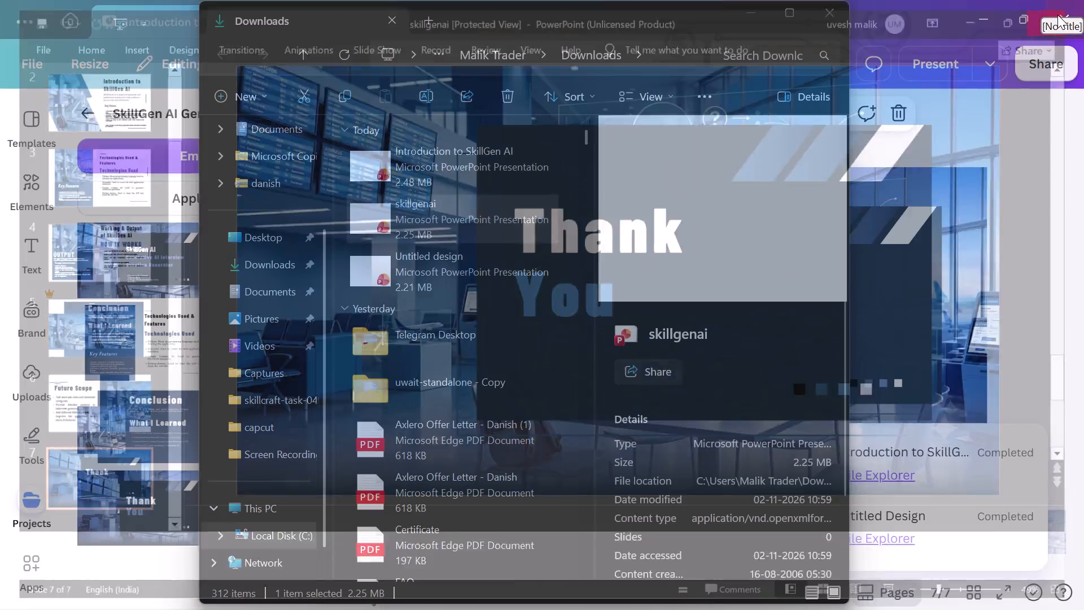
# Close the Downloads folder window and the Canva editor to return to the desktop.
pyautogui.click(832, 18)
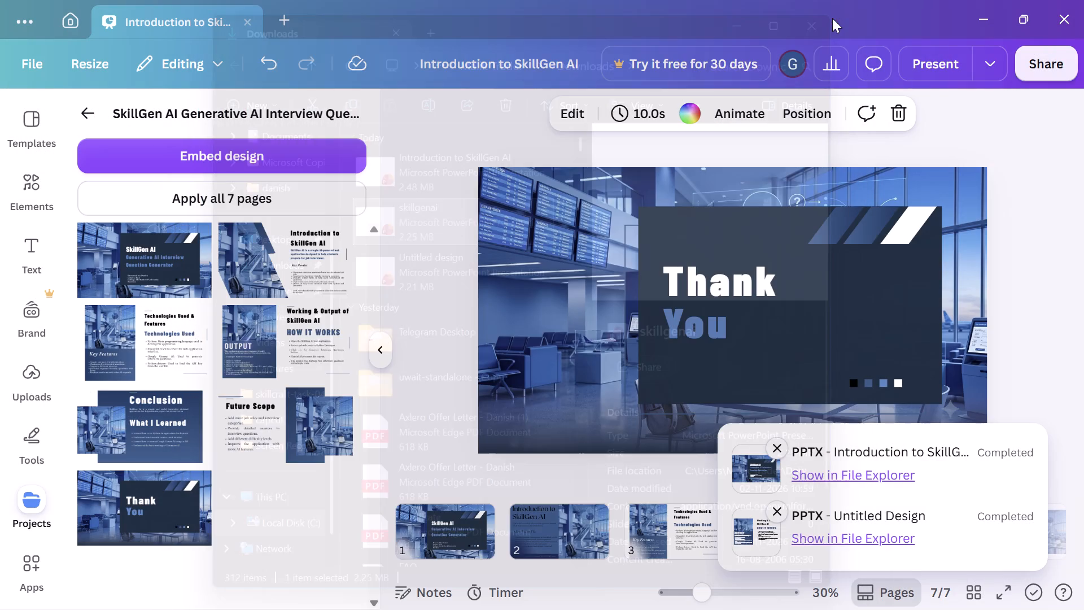
pyautogui.click(1072, 12)
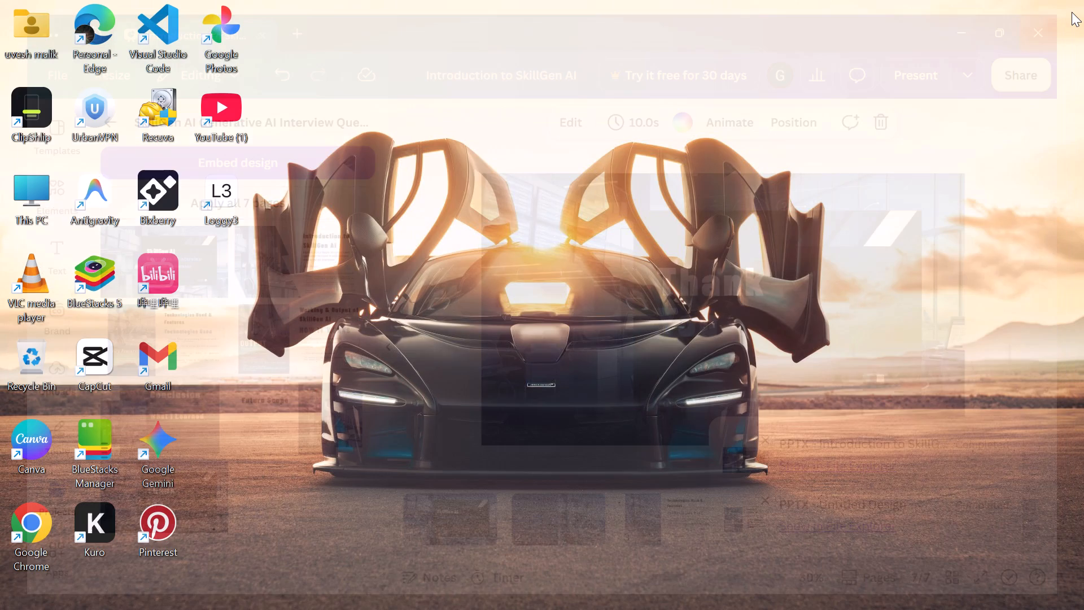
# Launch the Kuro application from the desktop.
pyautogui.tripleClick(104, 542)
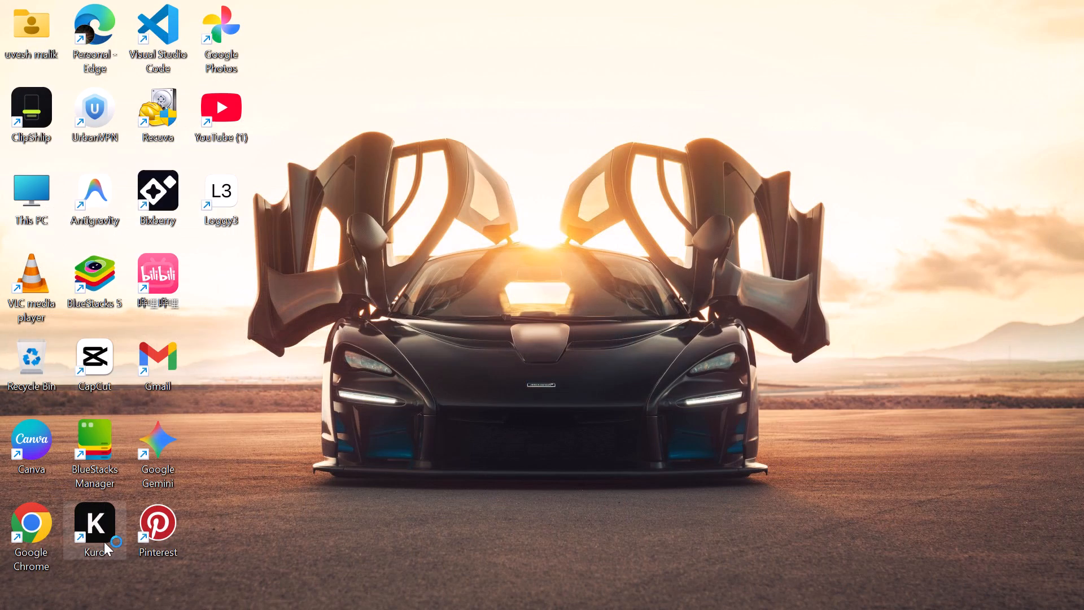
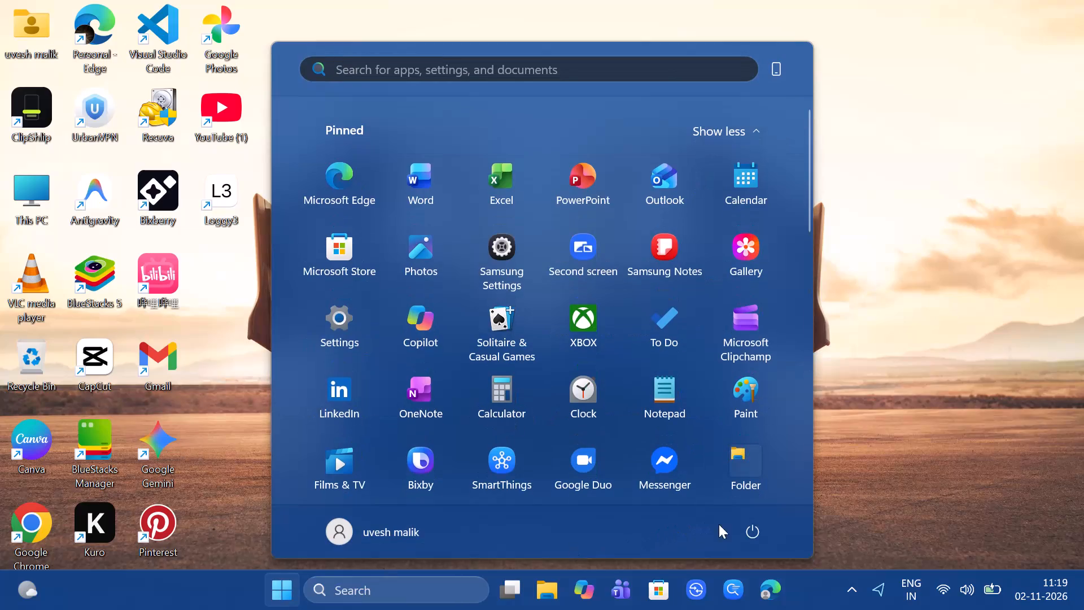
# Open the computer's power options for locking, sleeping, shutting down or restarting.
pyautogui.click(738, 528)
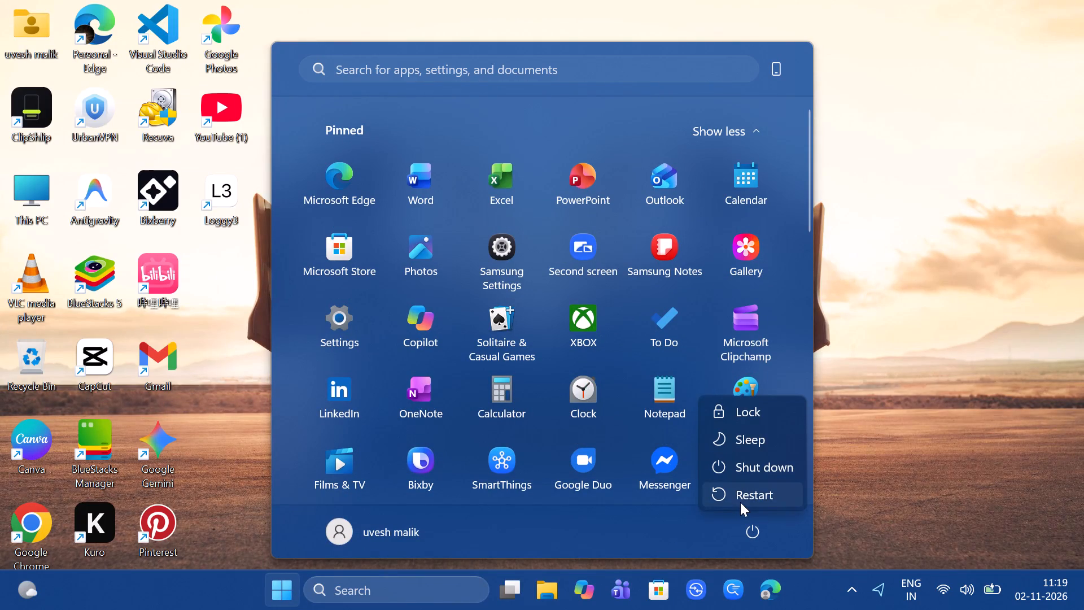